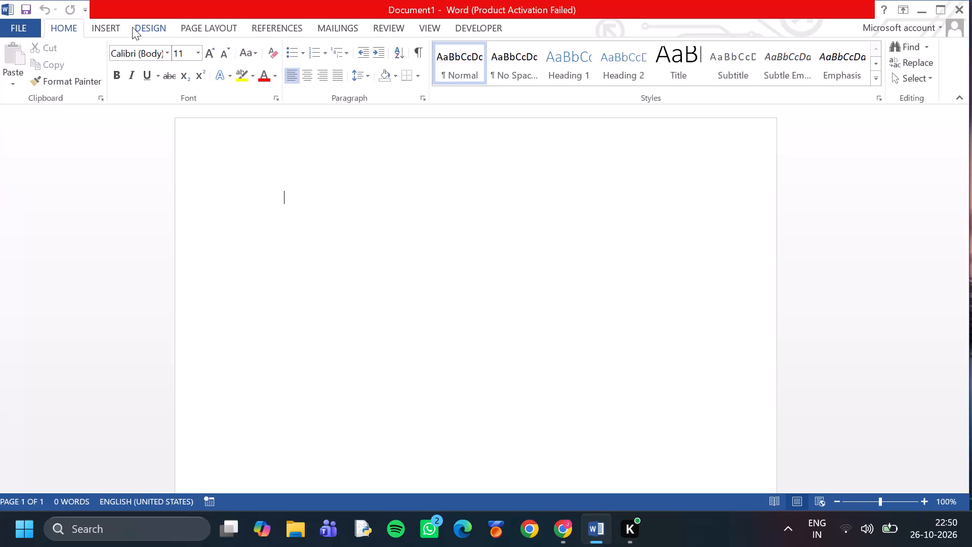
# Set the page margins of the blank document to the Moderate preset.
pyautogui.click(132, 27)
pyautogui.click(191, 25)
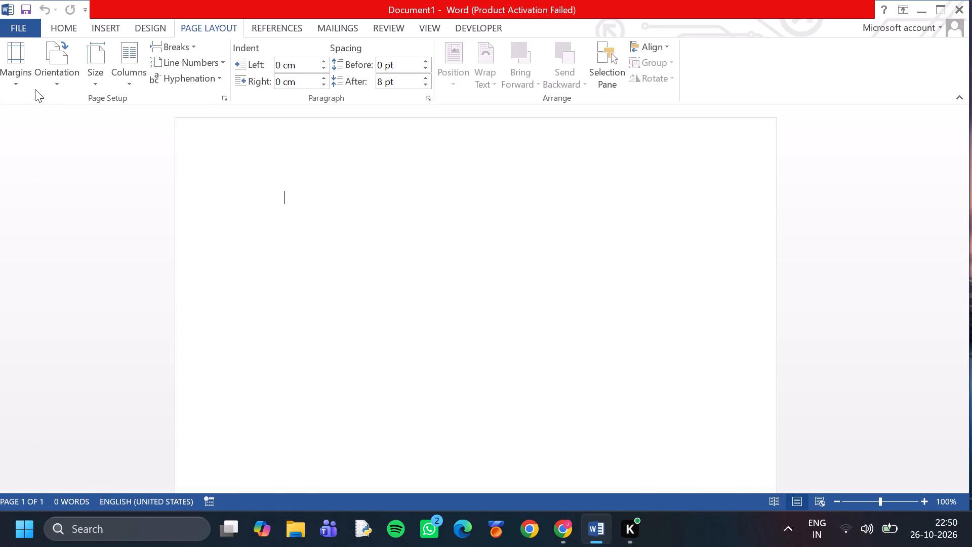
pyautogui.click(32, 85)
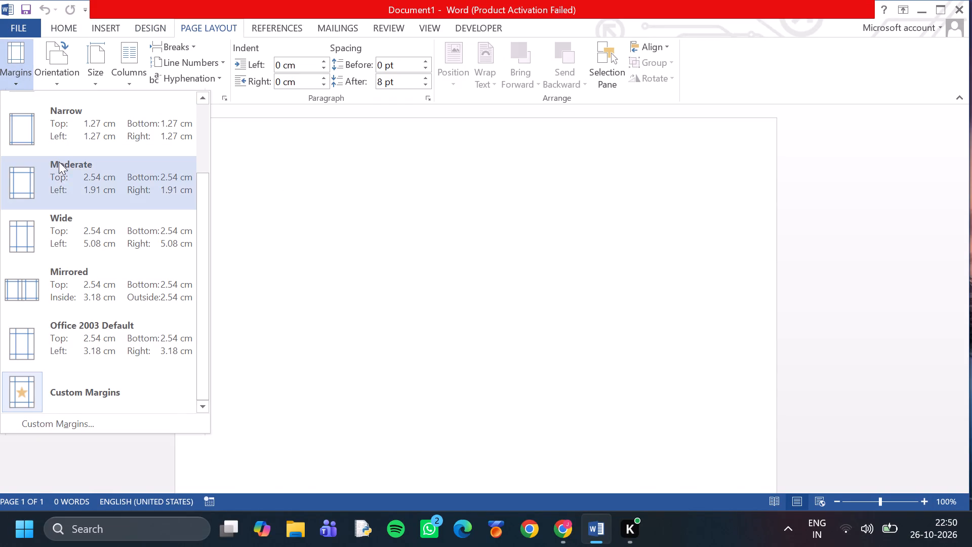
pyautogui.click(59, 179)
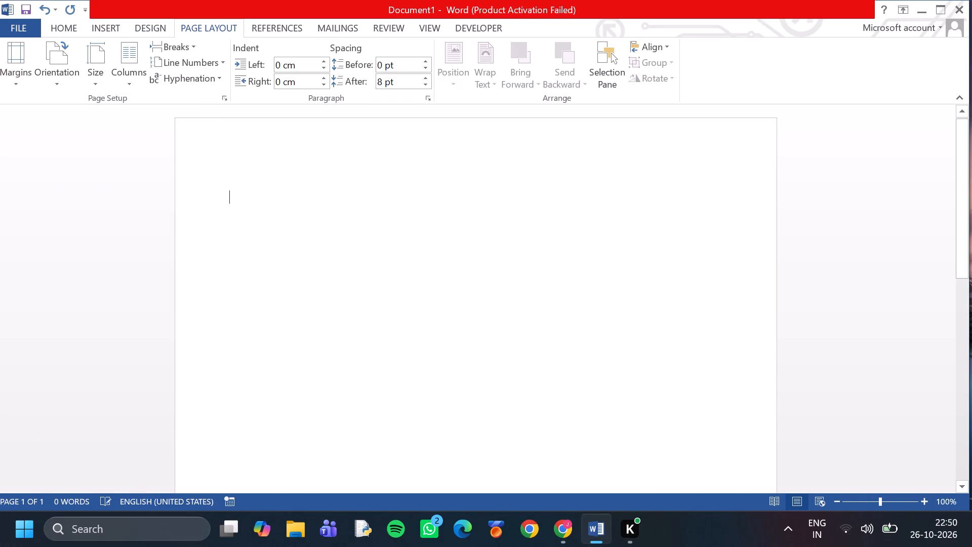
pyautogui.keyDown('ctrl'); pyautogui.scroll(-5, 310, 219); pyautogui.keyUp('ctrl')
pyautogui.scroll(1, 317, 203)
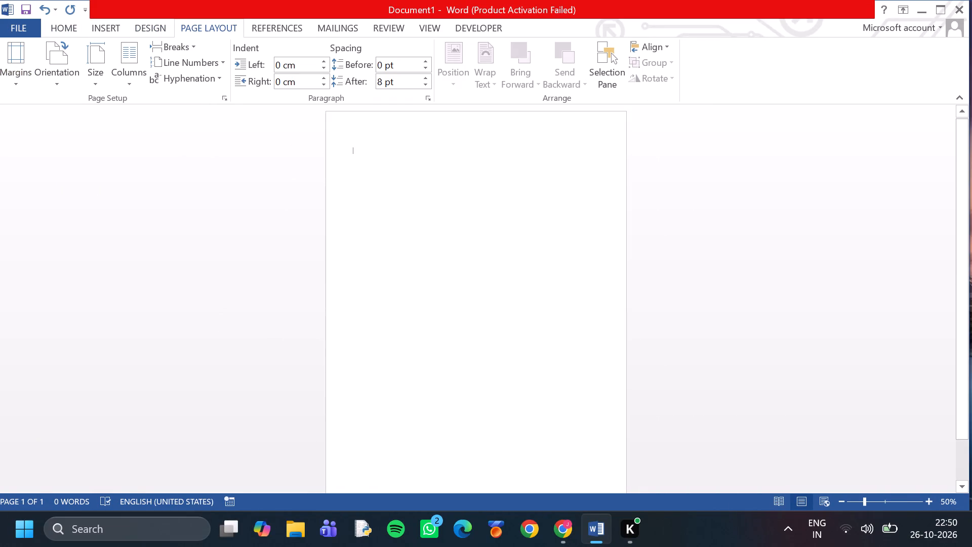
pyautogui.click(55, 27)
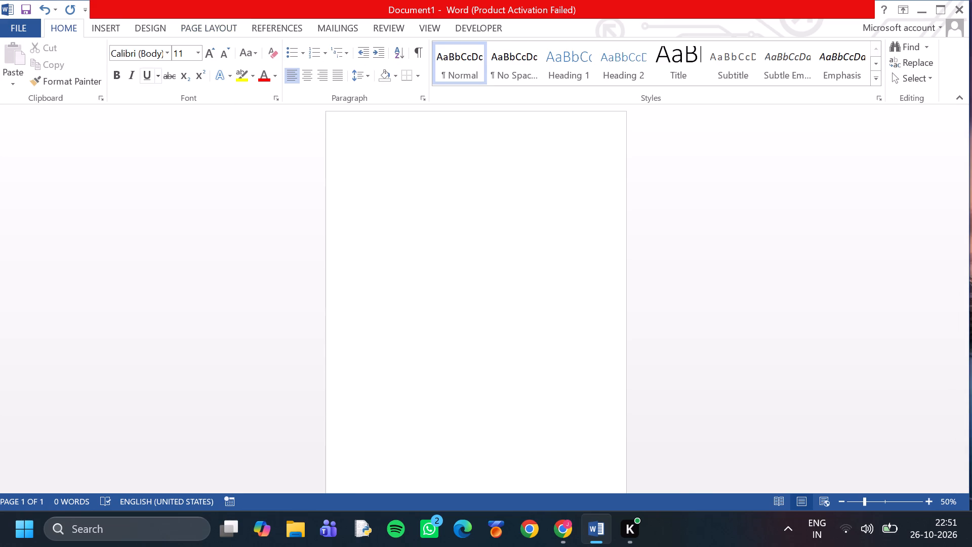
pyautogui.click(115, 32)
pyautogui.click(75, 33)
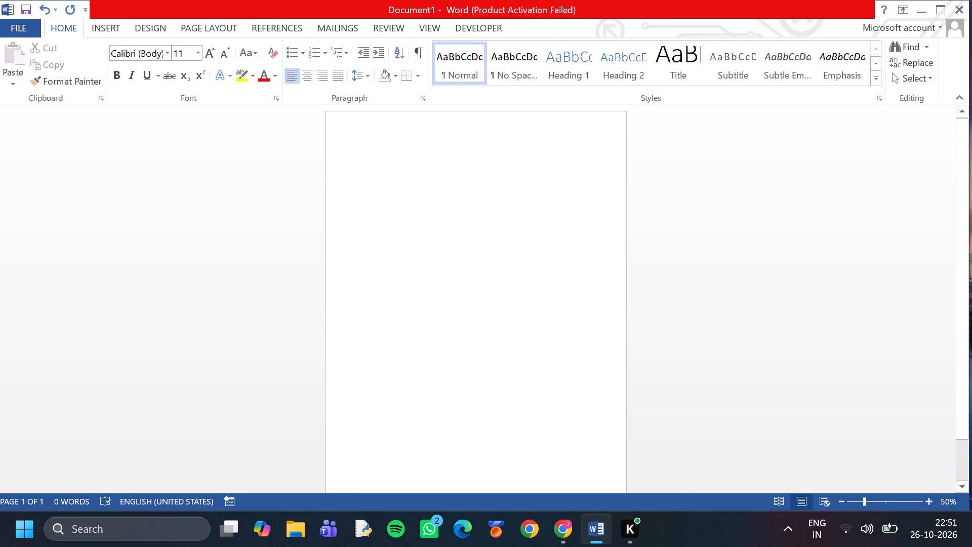
# Switch to Chrome and search the web for "top 100 companies in india by market cap".
pyautogui.click(565, 524)
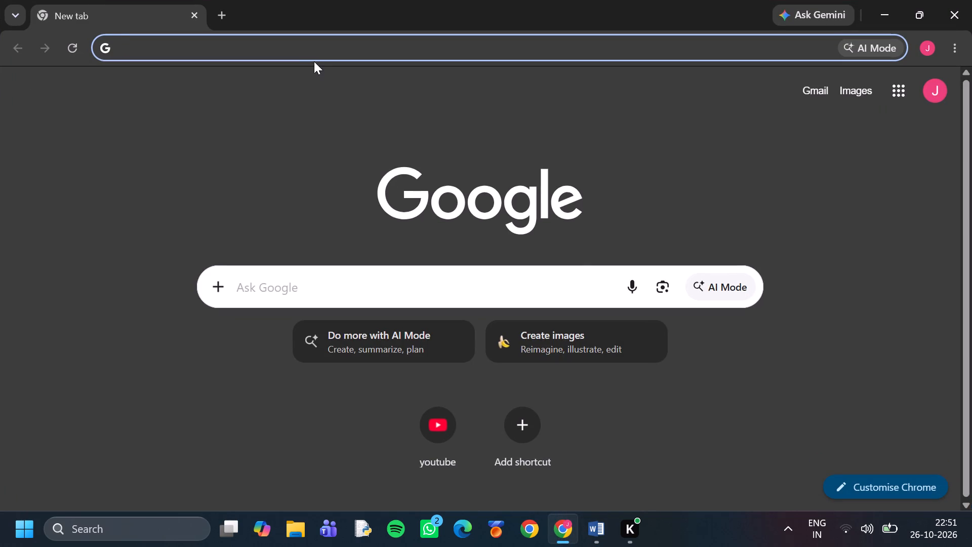
pyautogui.click(311, 47)
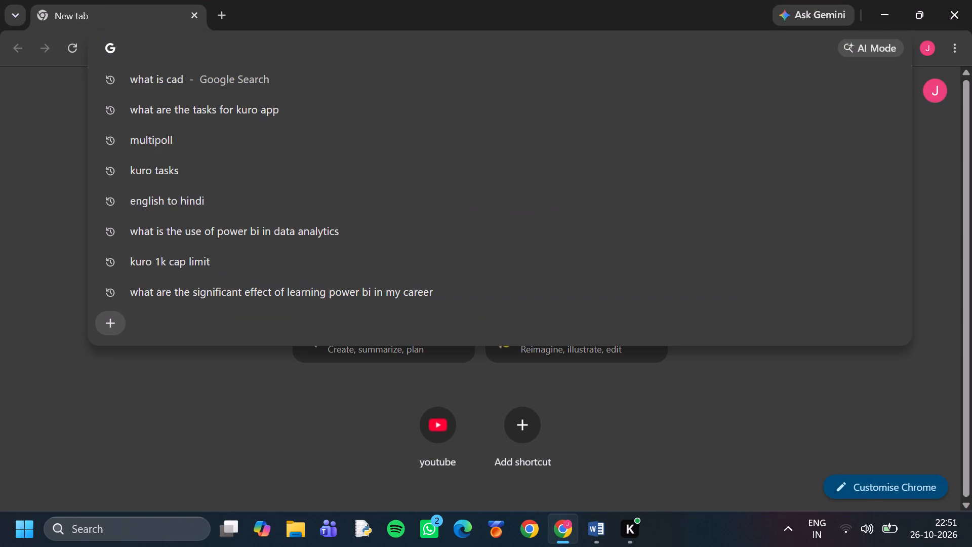
pyautogui.write('NO')
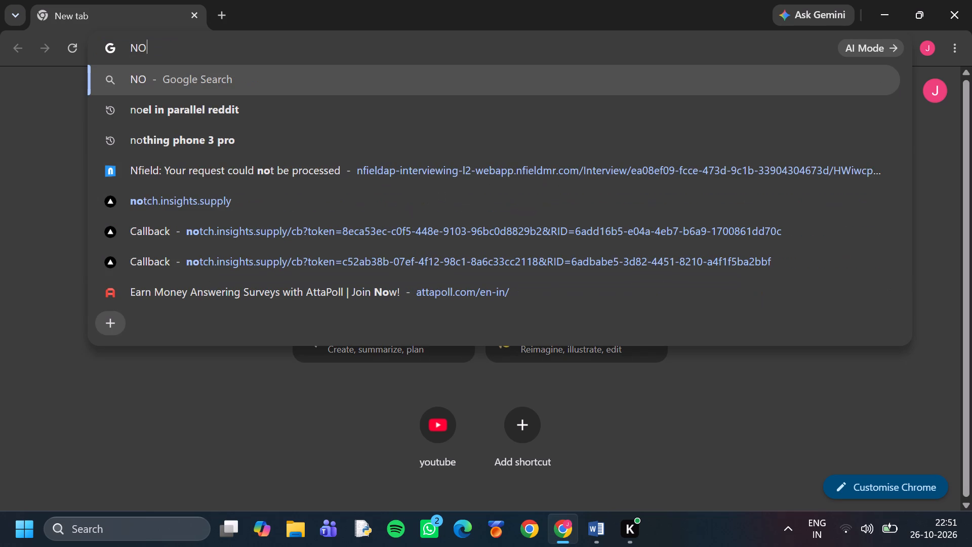
pyautogui.press('BackSpace')
pyautogui.press('BackSpace')
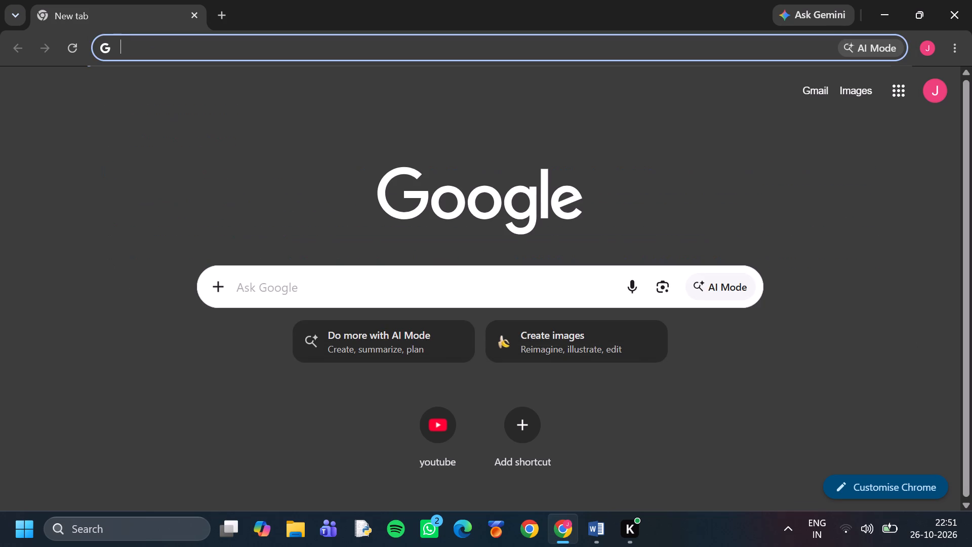
pyautogui.write('TOP 100 COM')
pyautogui.write('PA')
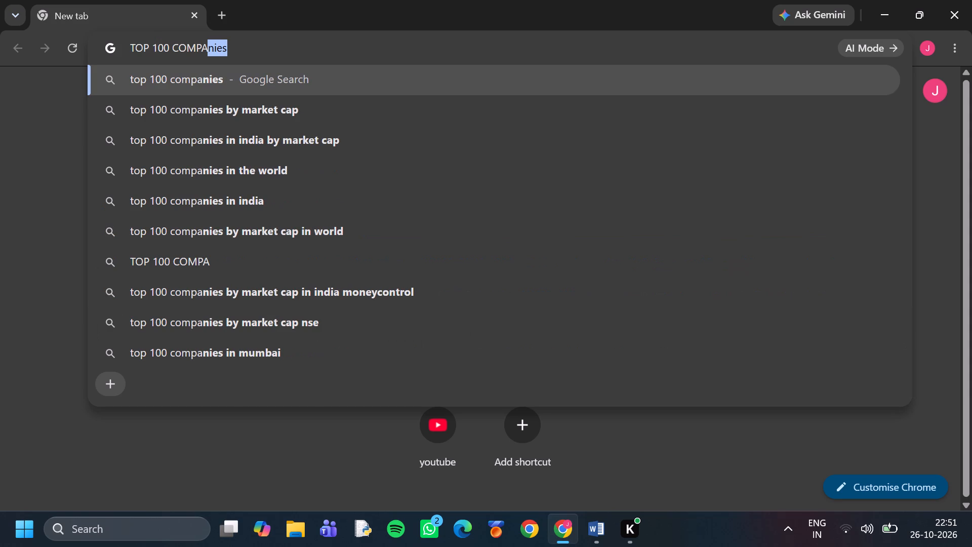
pyautogui.press('Down')
pyautogui.press('Down')
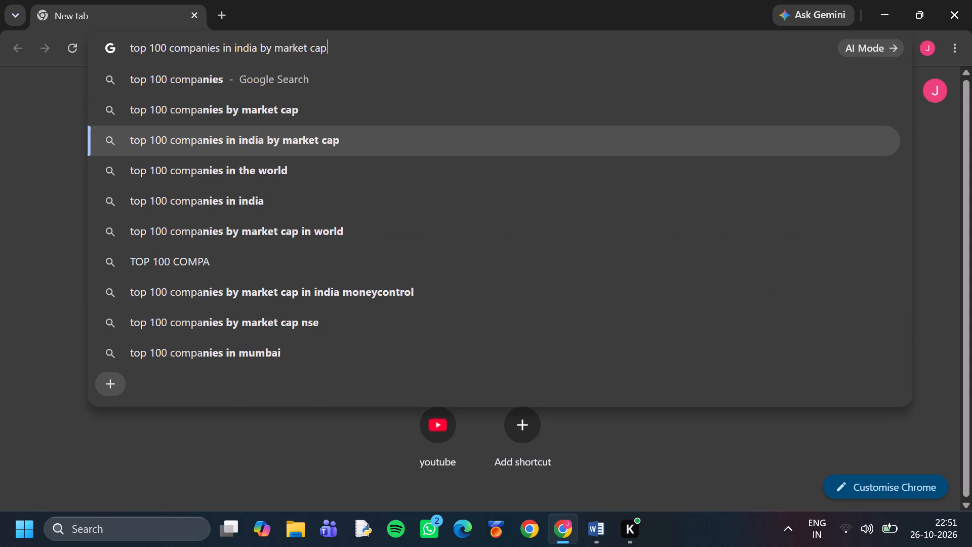
pyautogui.press('Return')
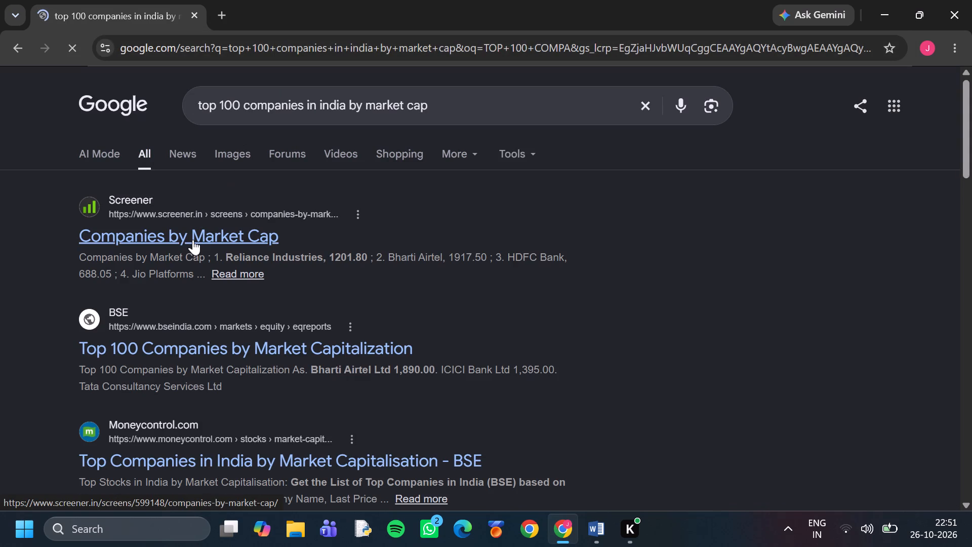
# Open Screener's Companies by Market Cap list and view the Reliance Industries company page.
pyautogui.click(193, 240)
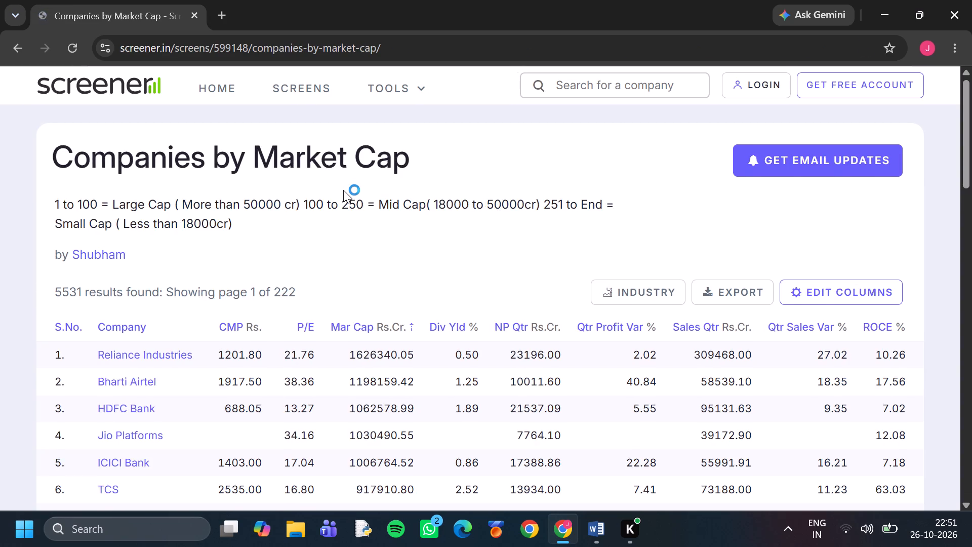
pyautogui.scroll(-2, 343, 190)
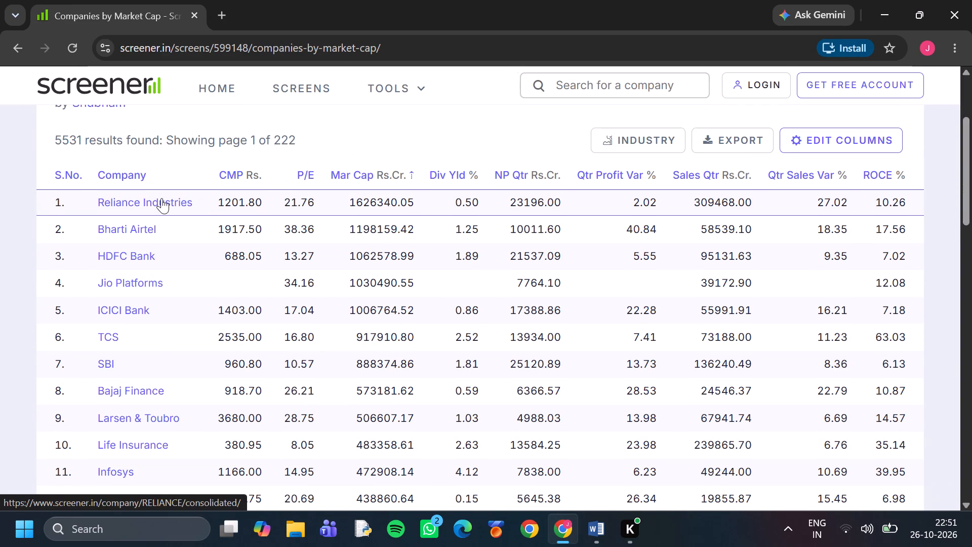
pyautogui.click(163, 201)
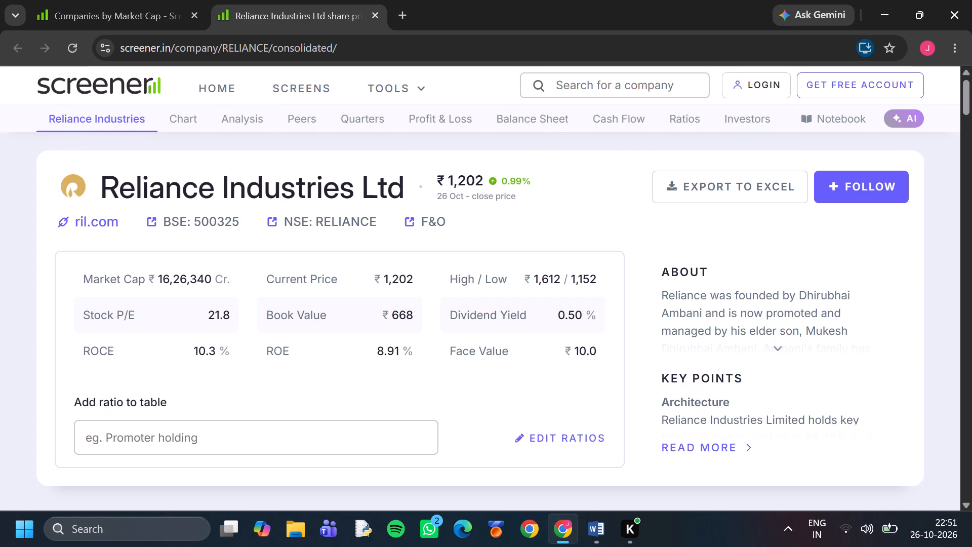
pyautogui.scroll(-2, 291, 203)
pyautogui.scroll(3, 306, 209)
# Search for "Reliance Industries information" in a new browser tab and view the Wikipedia article on Reliance Industries.
pyautogui.click(397, 14)
pyautogui.click(384, 40)
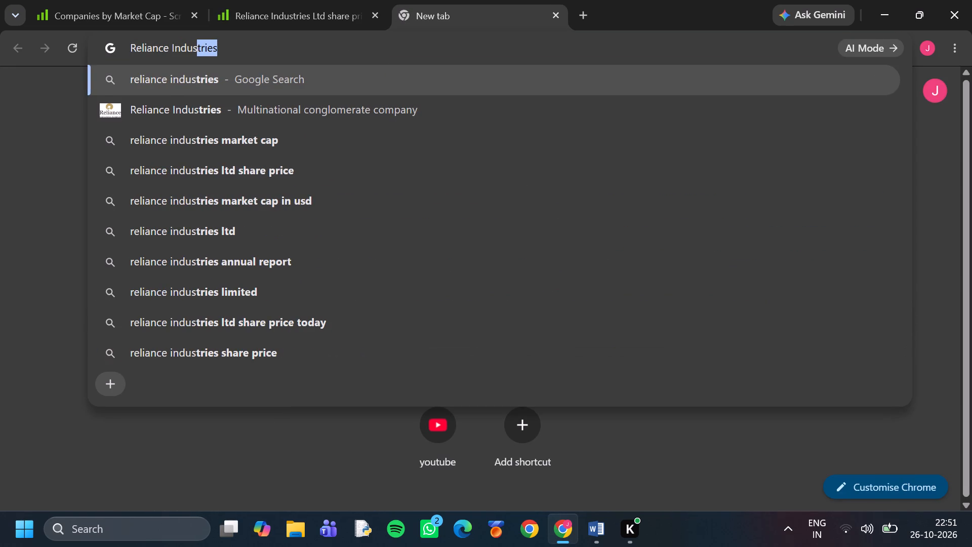
pyautogui.write('ries information')
pyautogui.press('Return')
pyautogui.scroll(-3, 228, 237)
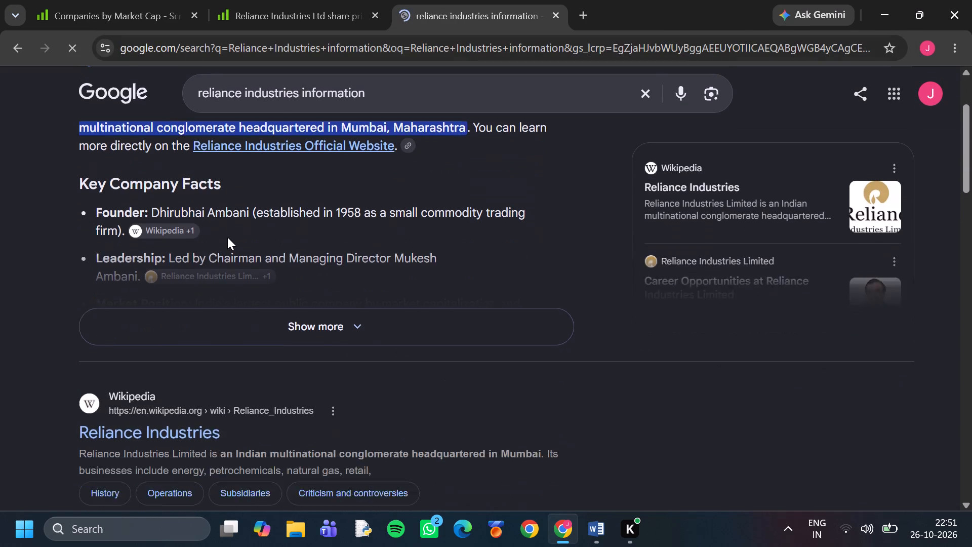
pyautogui.click(165, 313)
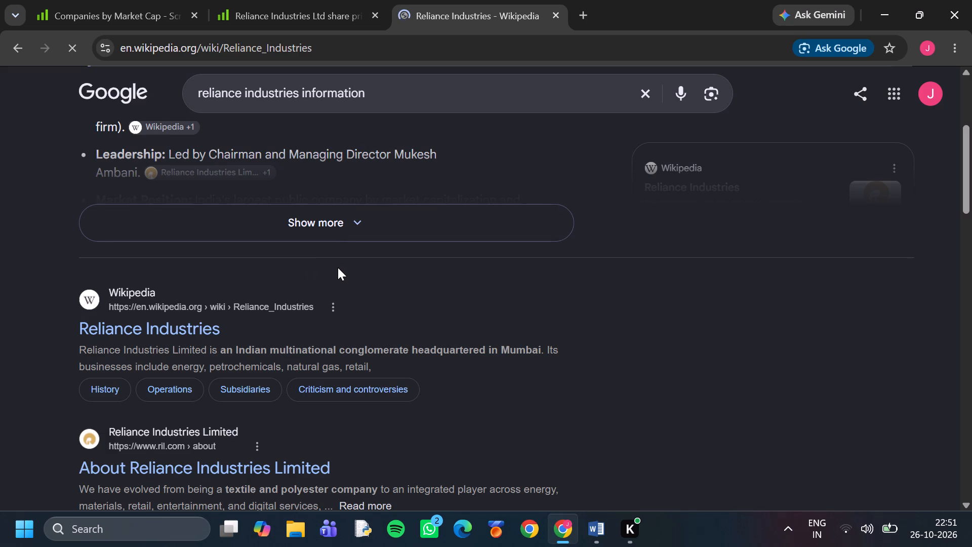
pyautogui.scroll(-1, 388, 259)
pyautogui.scroll(-1, 278, 273)
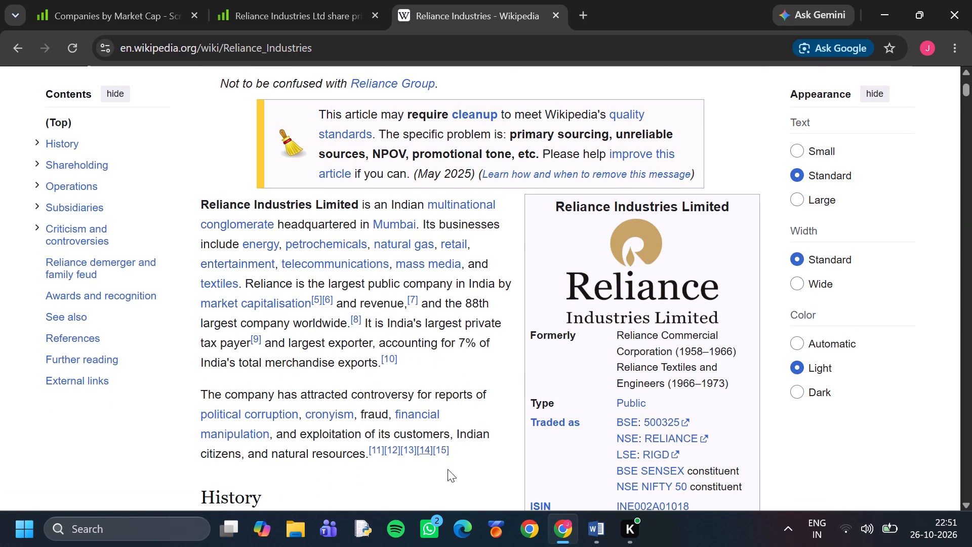
# Switch to Word and enter the heading text "RELIANCE INDUSTRIES" at the start of the document.
pyautogui.click(586, 525)
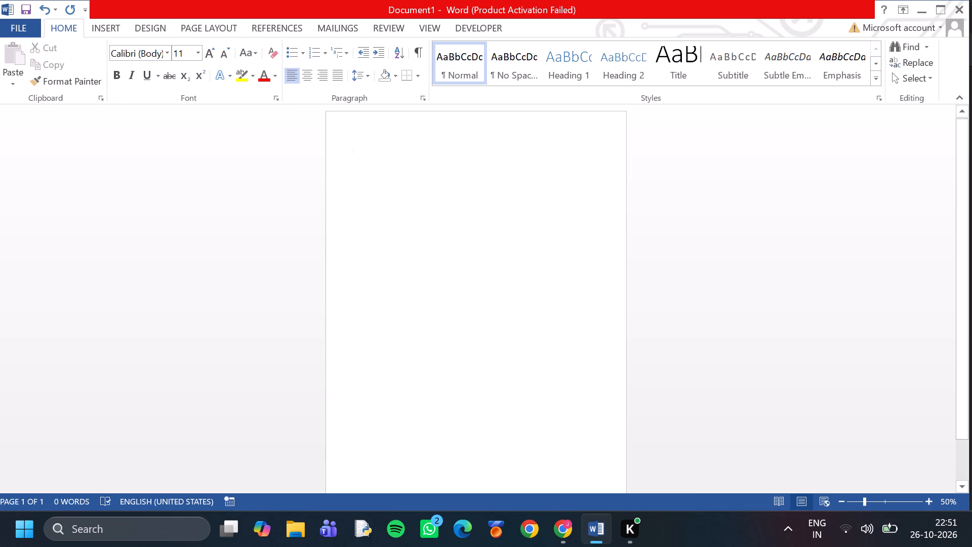
pyautogui.keyDown('ctrl'); pyautogui.scroll(2, 404, 175); pyautogui.keyUp('ctrl')
pyautogui.scroll(2, 391, 177)
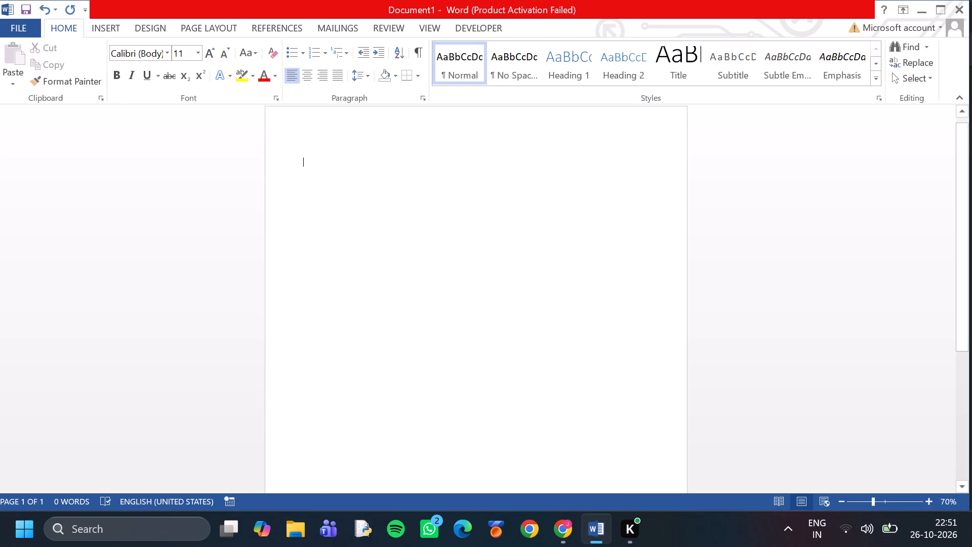
pyautogui.scroll(5, 391, 177)
pyautogui.scroll(3, 327, 185)
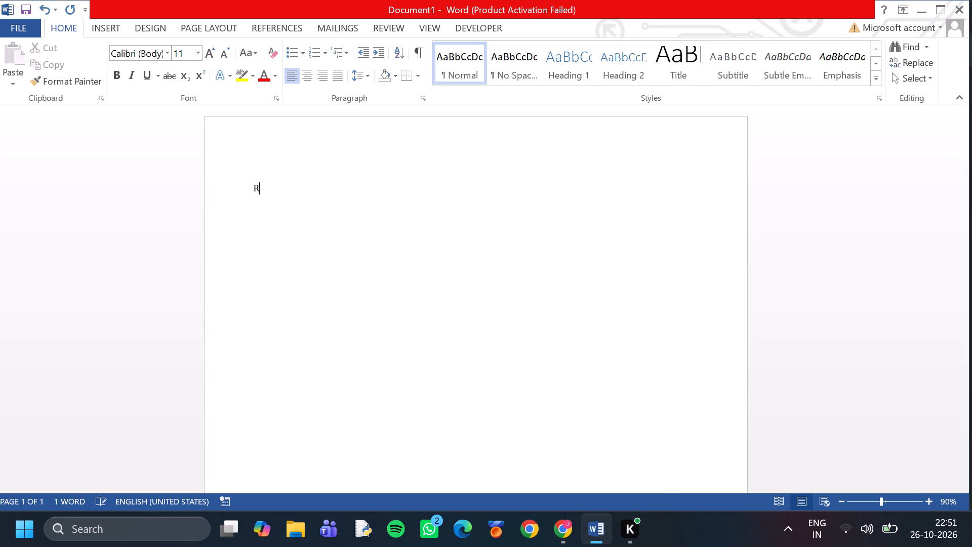
pyautogui.write('ELIANCE INDUSTRIES')
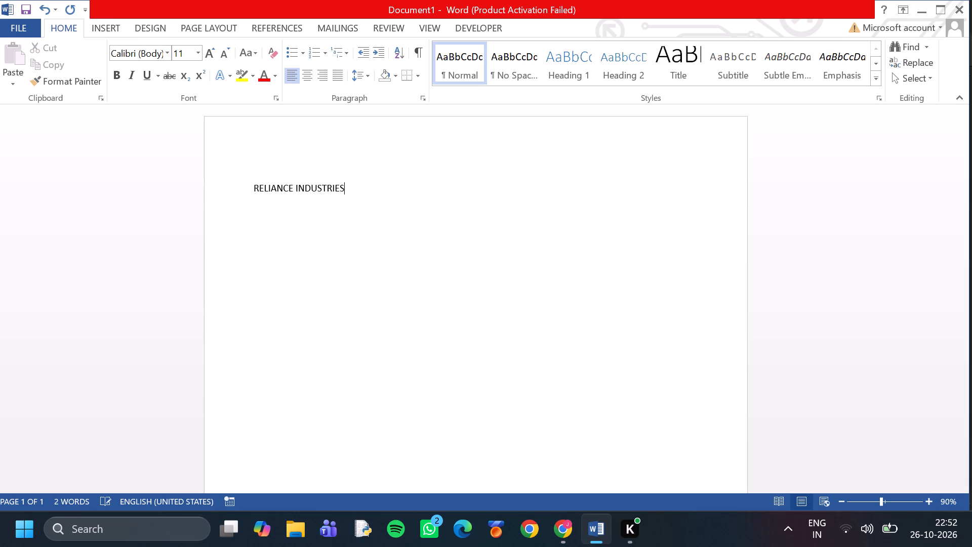
# Insert a blank page before the "RELIANCE INDUSTRIES" heading.
pyautogui.click(248, 188)
pyautogui.click(108, 29)
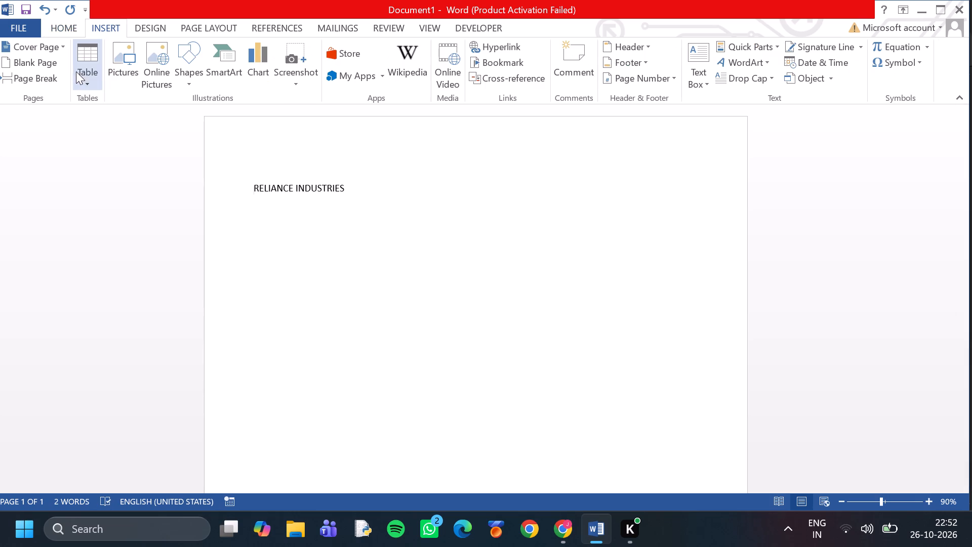
pyautogui.click(30, 59)
# Format the "RELIANCE INDUSTRIES" heading in Times New Roman at size 18.
pyautogui.scroll(-4, 364, 245)
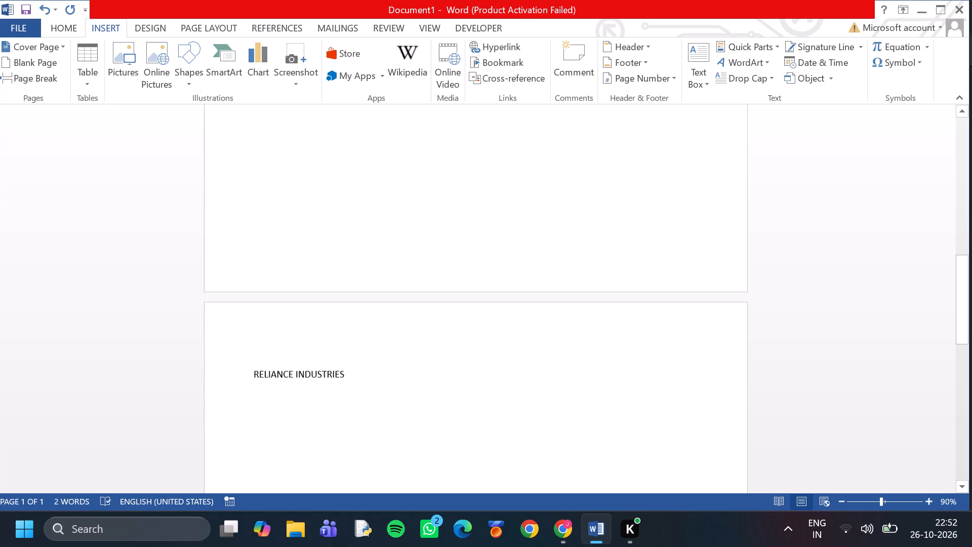
pyautogui.scroll(-1, 363, 248)
pyautogui.click(78, 21)
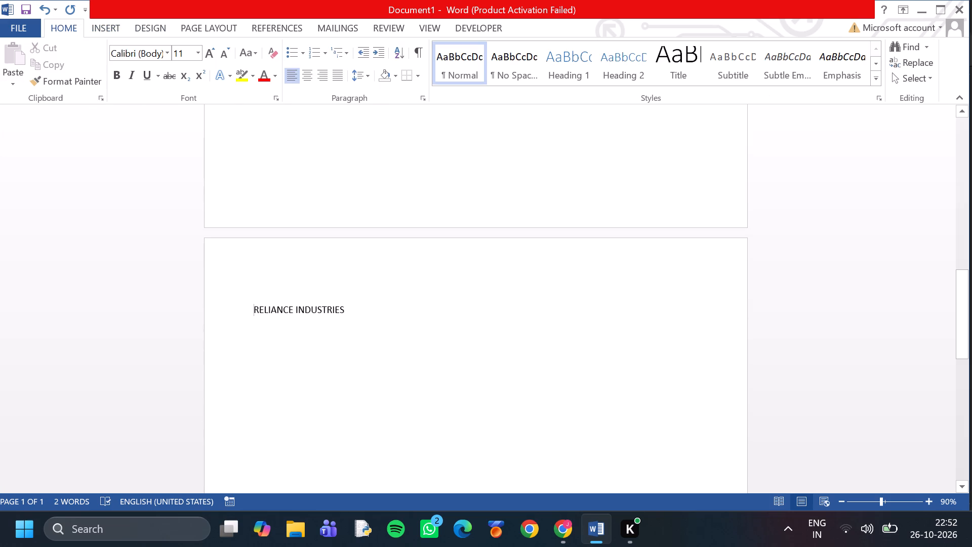
pyautogui.doubleClick(256, 306)
pyautogui.doubleClick(244, 308)
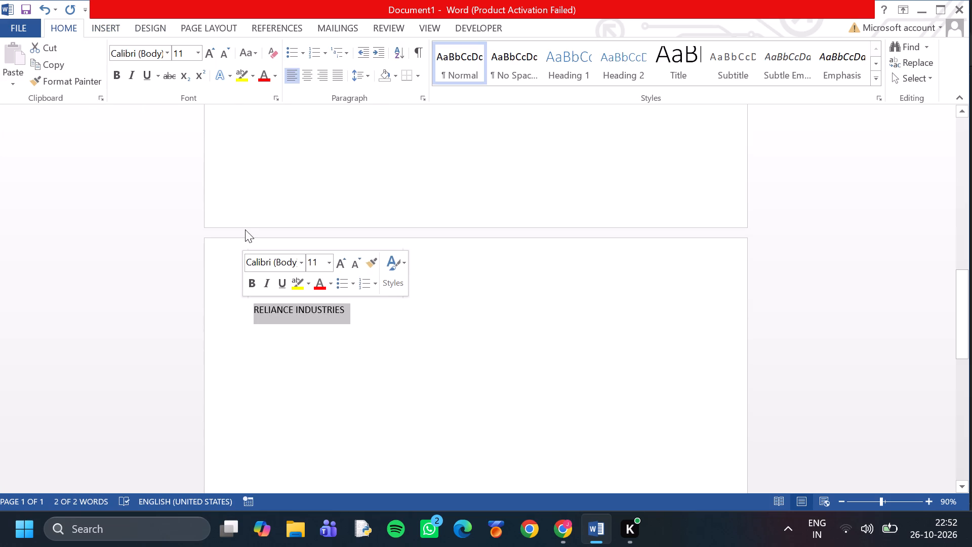
pyautogui.click(194, 53)
pyautogui.click(199, 51)
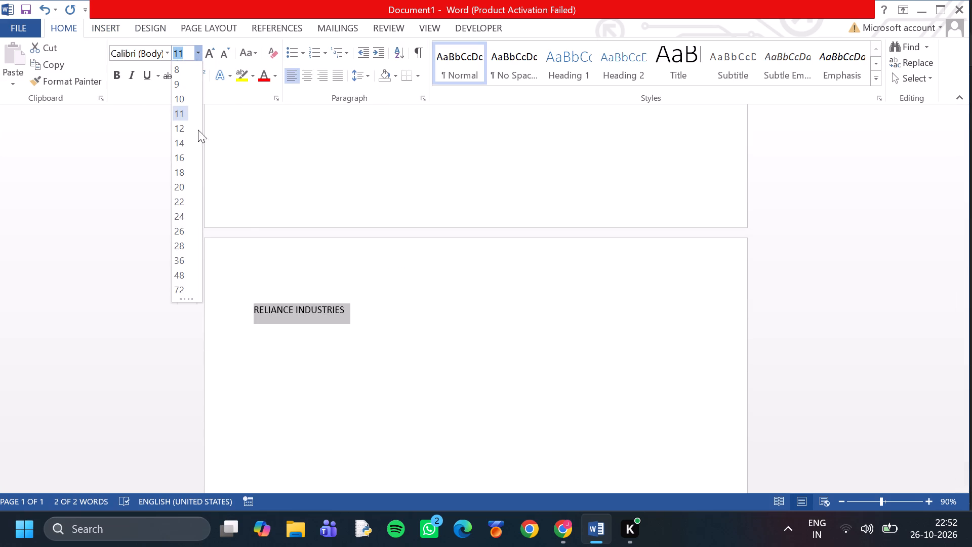
pyautogui.click(180, 168)
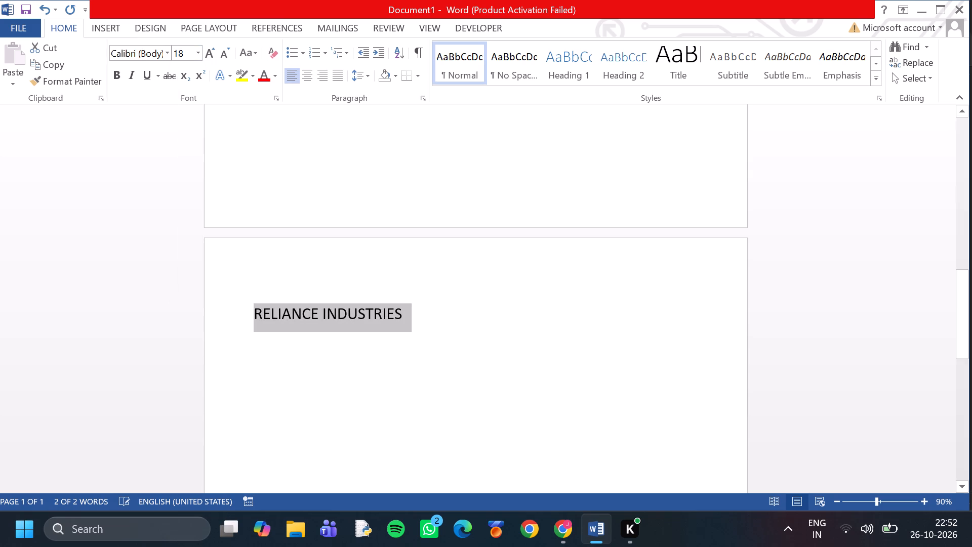
pyautogui.click(168, 52)
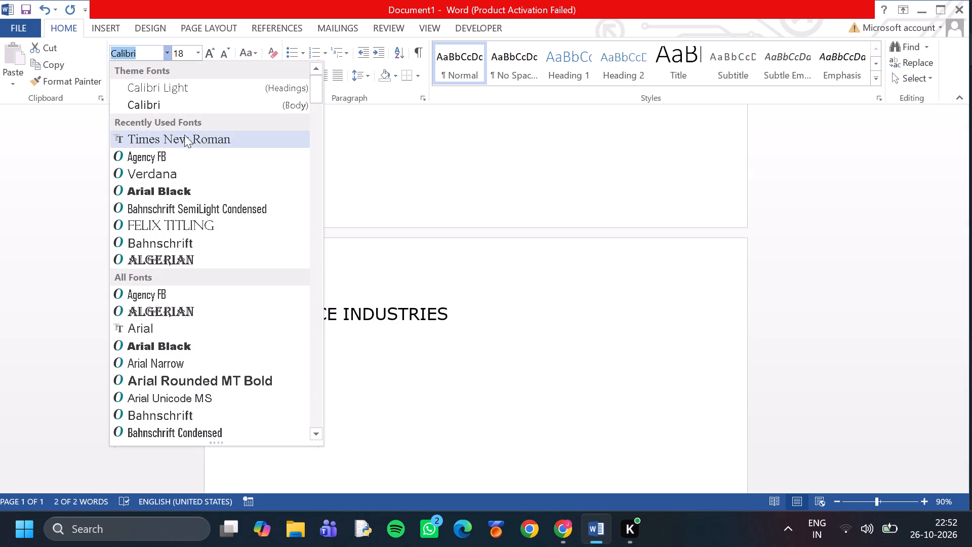
pyautogui.click(217, 141)
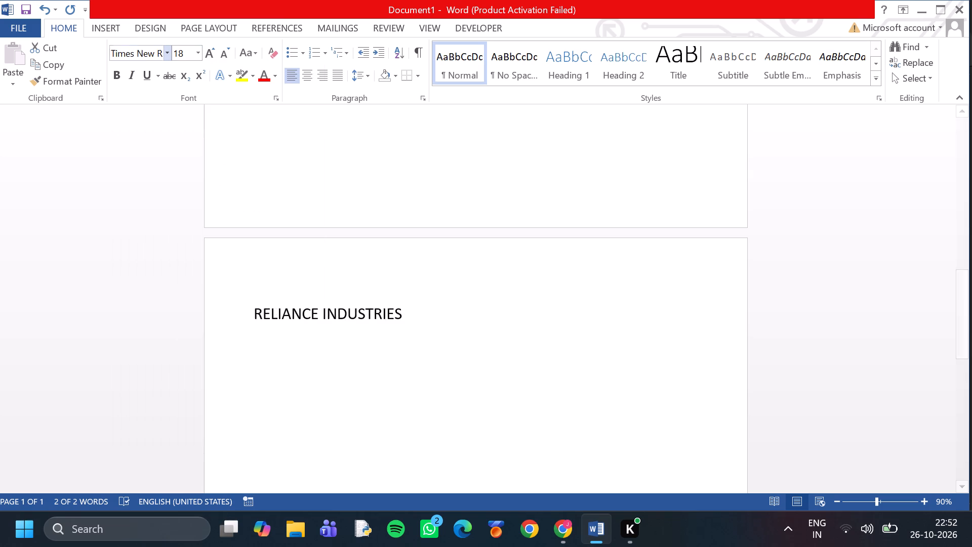
# Centre the "RELIANCE INDUSTRIES" heading and make it bold.
pyautogui.click(311, 82)
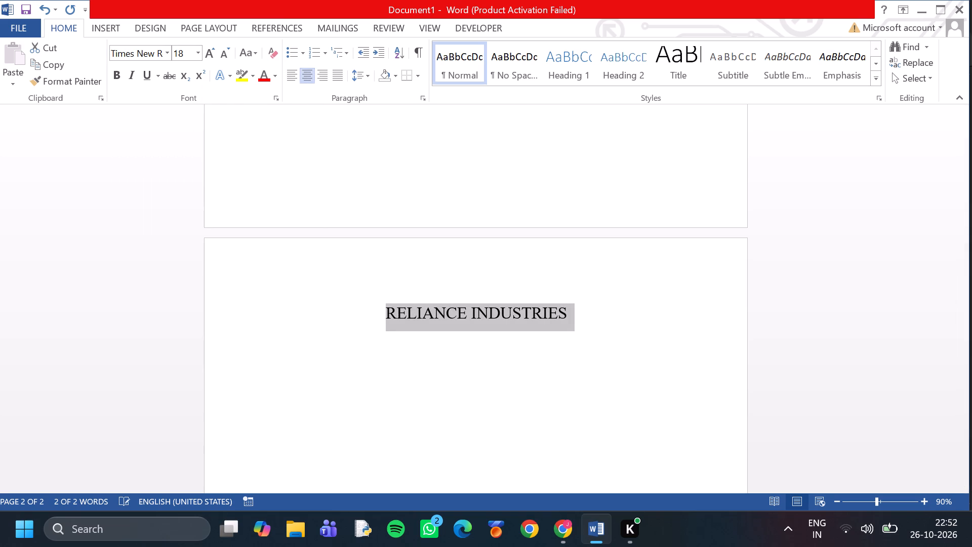
pyautogui.click(117, 75)
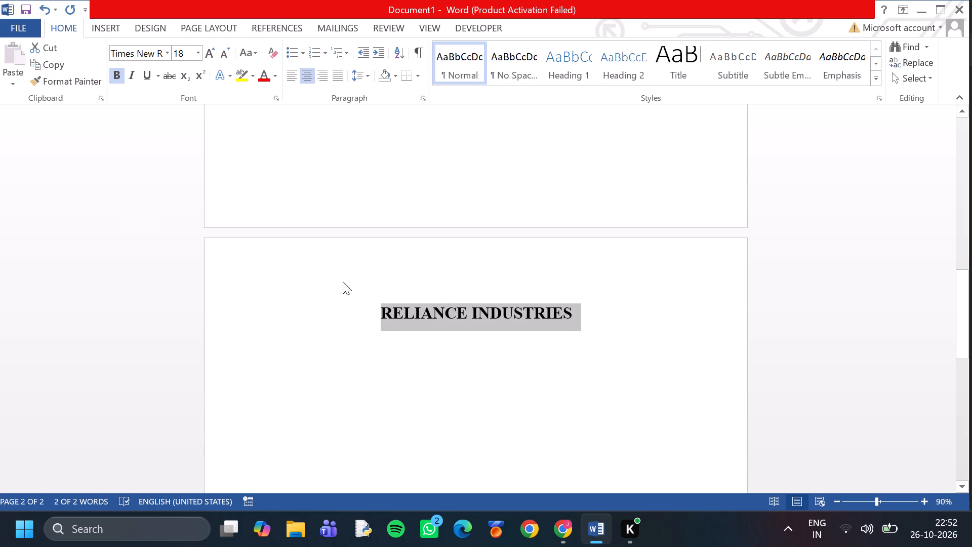
pyautogui.click(585, 308)
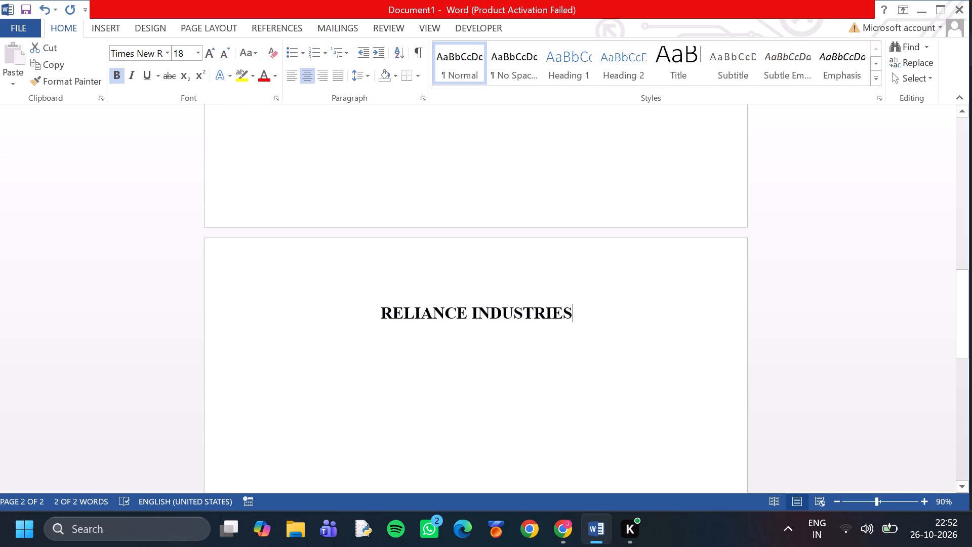
# Append "LTD" to the "RELIANCE INDUSTRIES" heading.
pyautogui.press('space')
pyautogui.write('LTD')
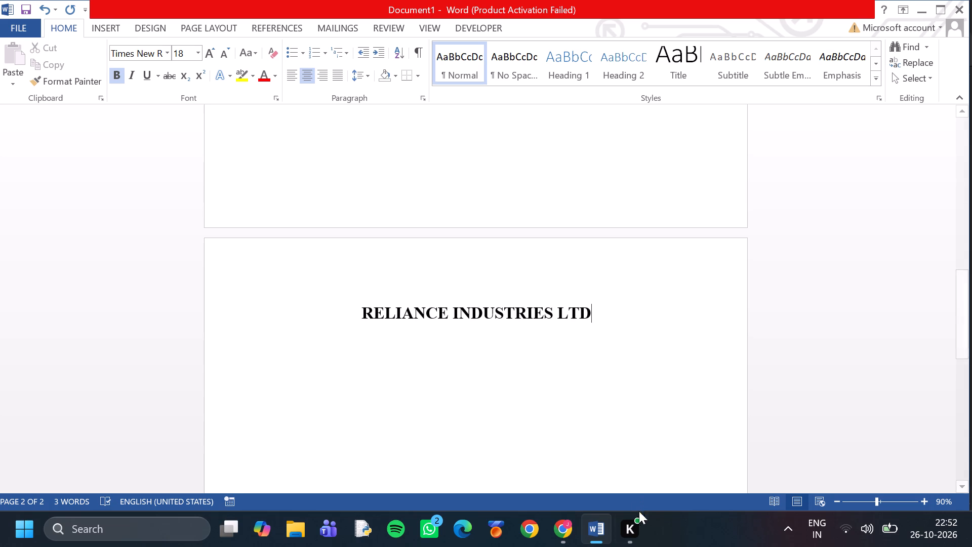
# Switch to Chrome and copy the two introductory paragraphs of the Reliance Industries Wikipedia article, leaving out the final citation markers.
pyautogui.click(564, 529)
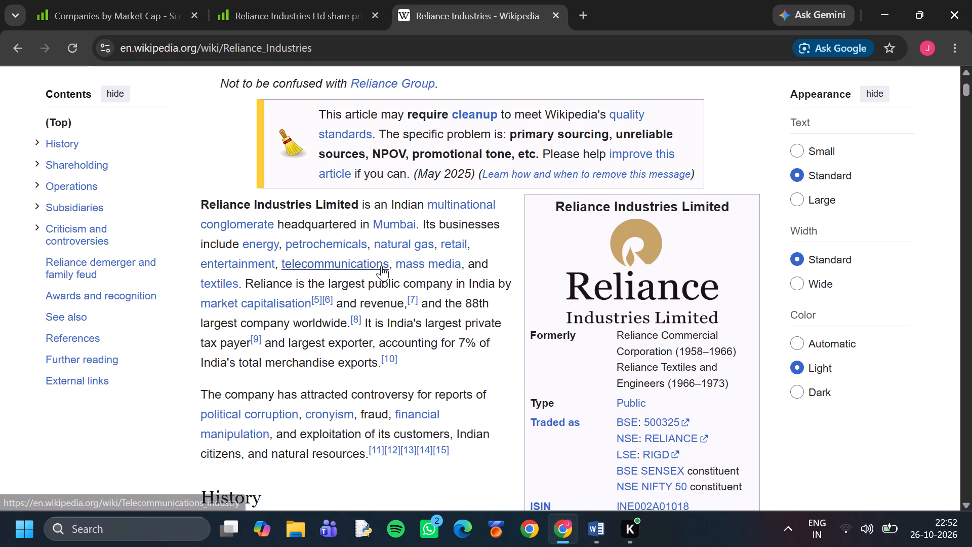
pyautogui.scroll(1, 381, 265)
pyautogui.scroll(-1, 369, 313)
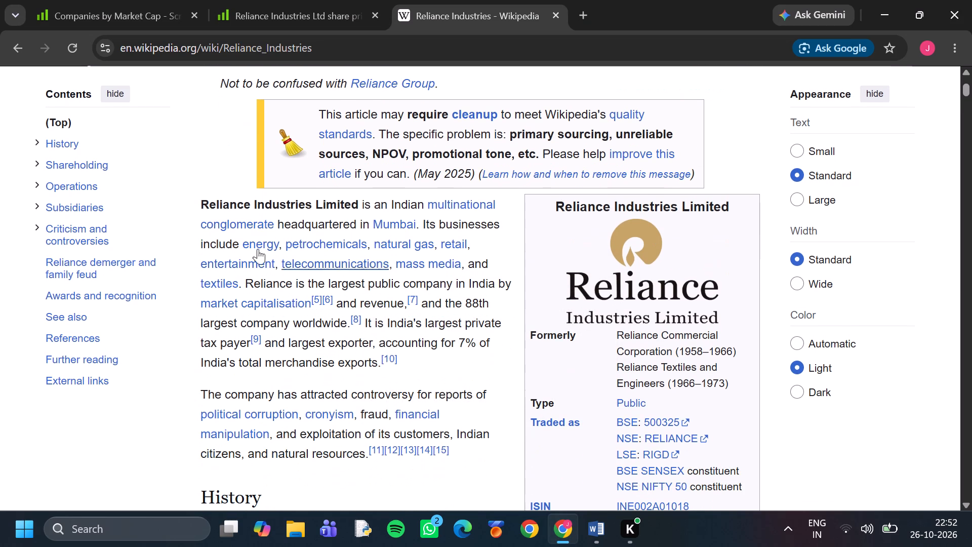
pyautogui.moveTo(200, 204); pyautogui.dragTo(432, 455)
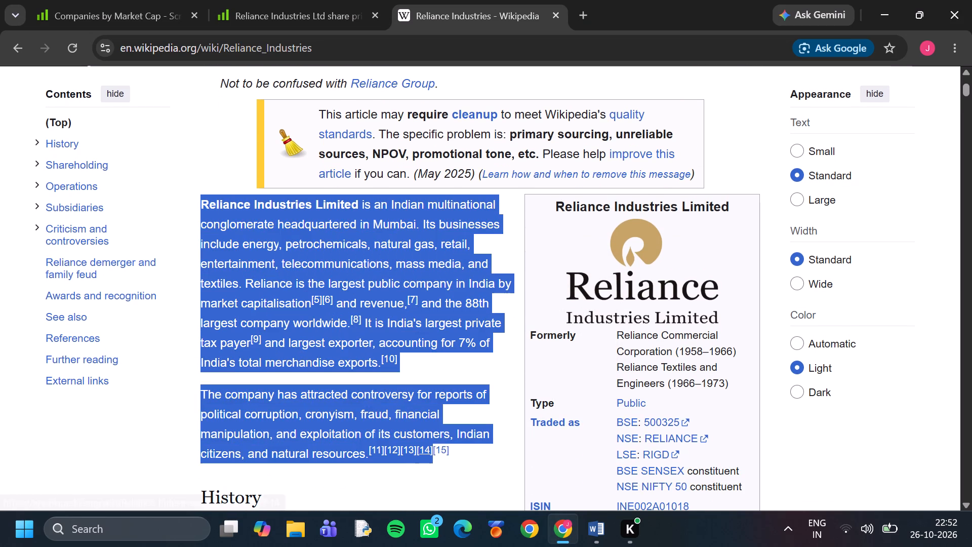
pyautogui.moveTo(432, 455); pyautogui.dragTo(368, 460)
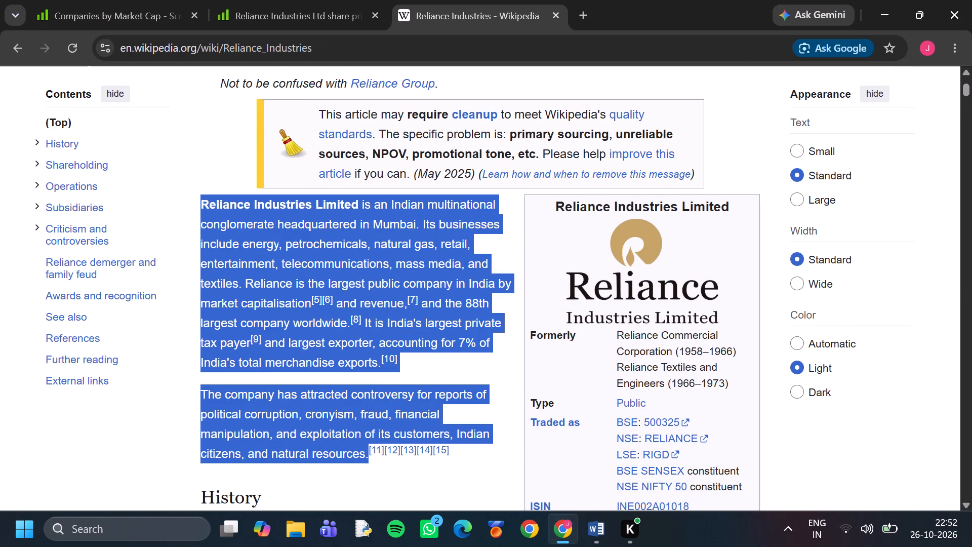
pyautogui.moveTo(368, 460); pyautogui.dragTo(368, 460)
pyautogui.hotkey('ctrl', 'c')
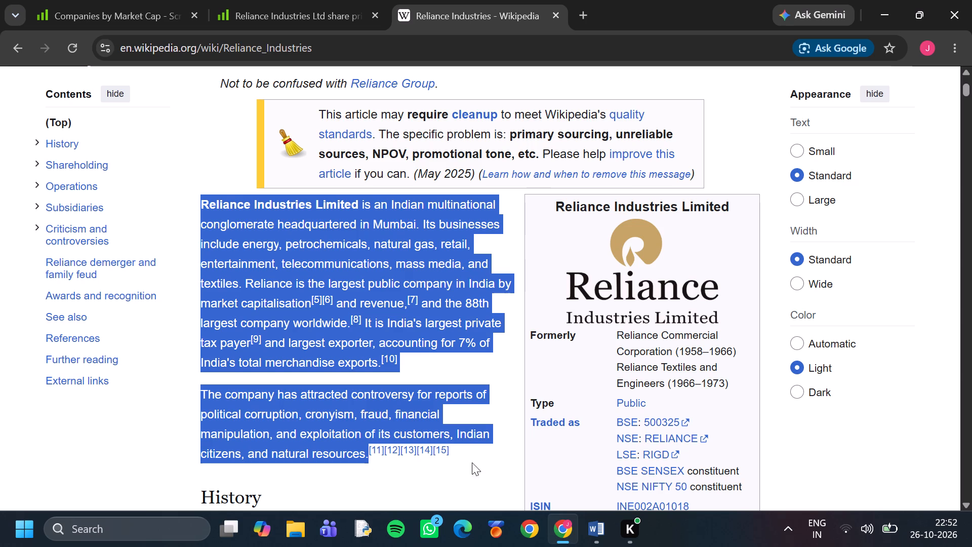
# Switch to Word and add a left-aligned subheading "Introduction" below the "RELIANCE INDUSTRIES LTD" heading, with an empty line between them.
pyautogui.click(591, 532)
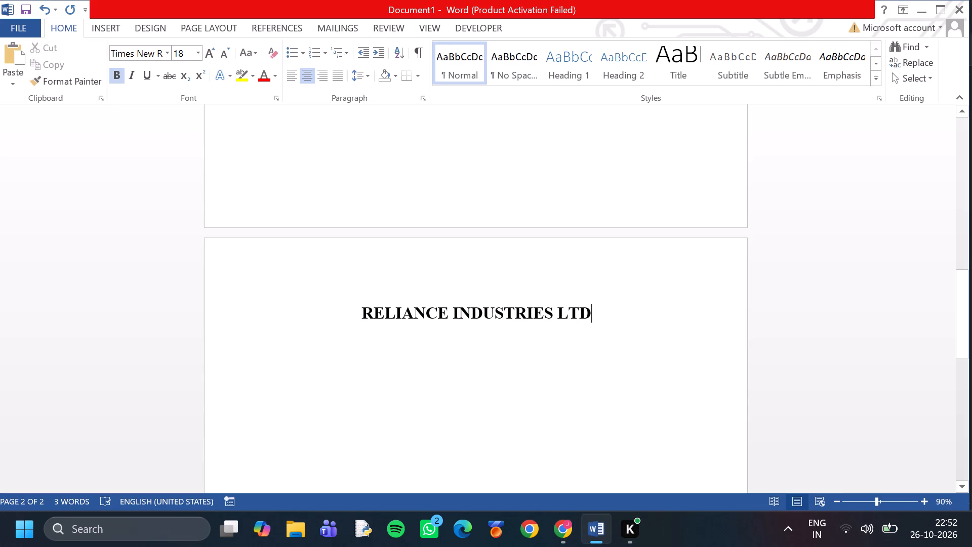
pyautogui.click(597, 309)
pyautogui.press('Return')
pyautogui.press('Return')
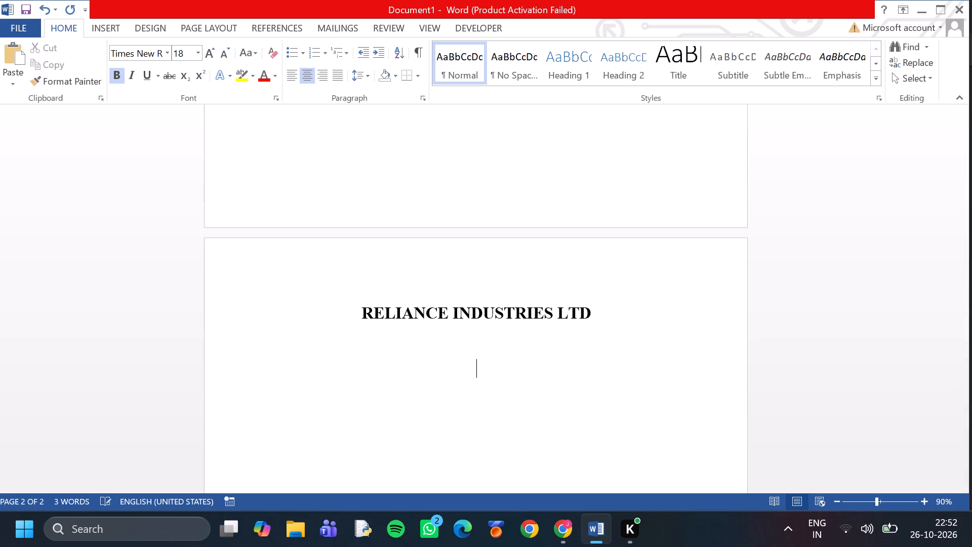
pyautogui.press('BackSpace')
pyautogui.press('BackSpace')
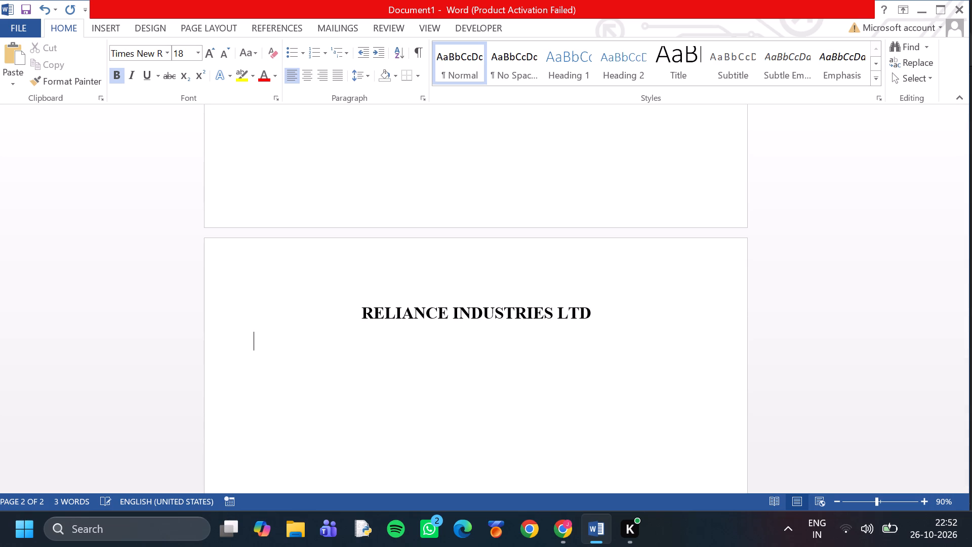
pyautogui.press('Return')
pyautogui.press('o')
pyautogui.write('duction')
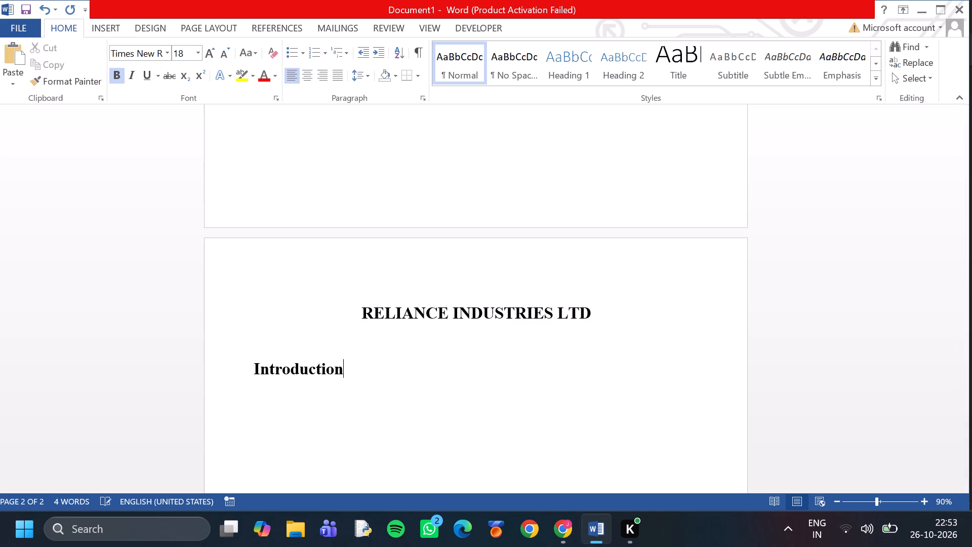
# Format the "Introduction" subheading in bold at size 16.
pyautogui.moveTo(352, 366); pyautogui.dragTo(245, 371)
pyautogui.click(117, 83)
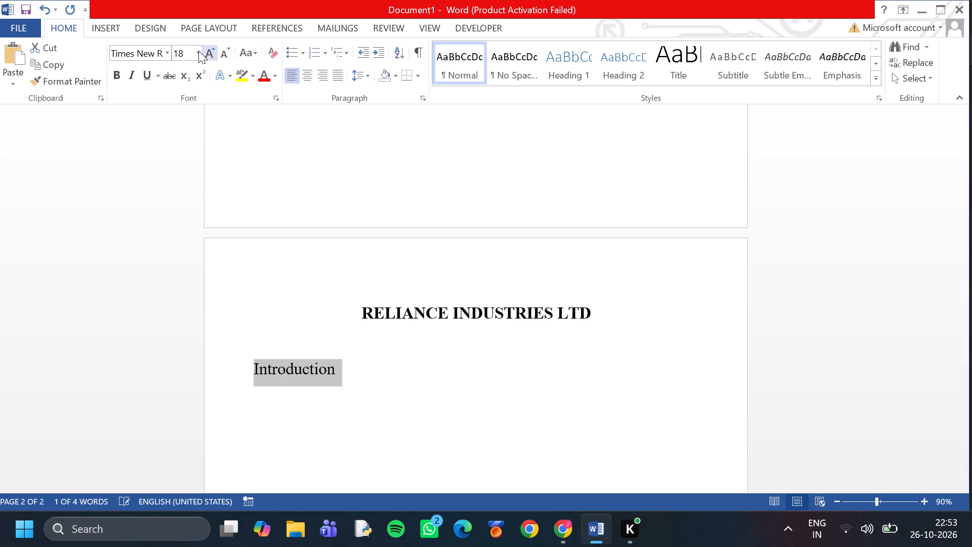
pyautogui.click(196, 52)
pyautogui.click(179, 138)
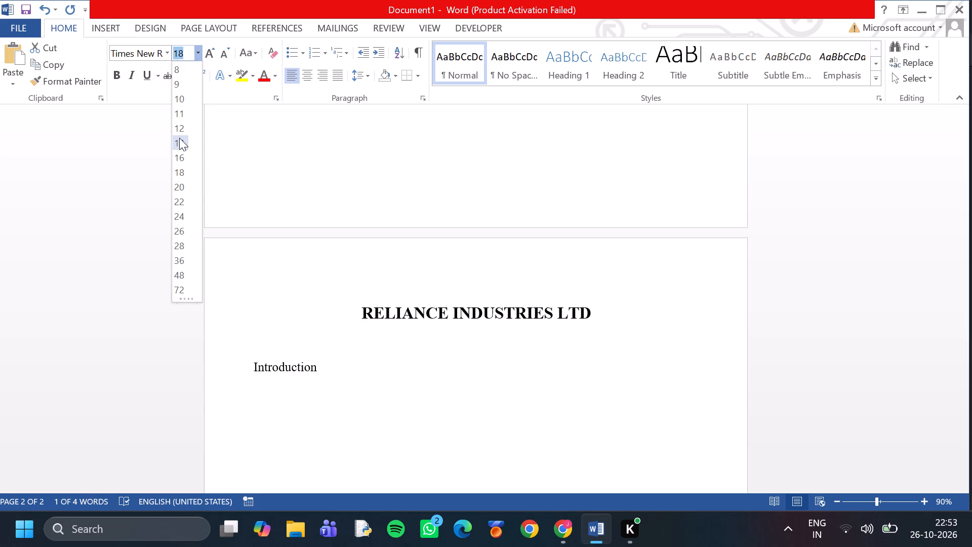
pyautogui.click(198, 51)
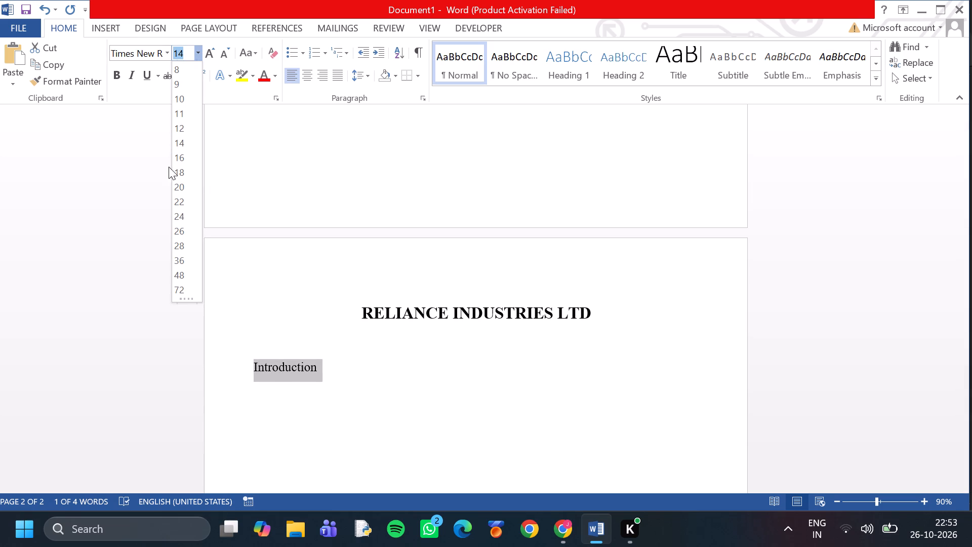
pyautogui.click(179, 155)
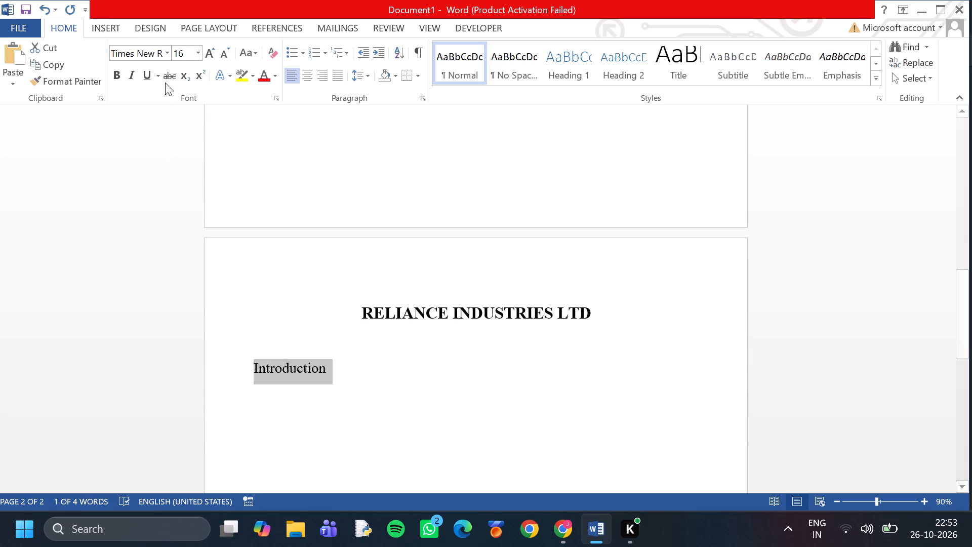
pyautogui.click(122, 74)
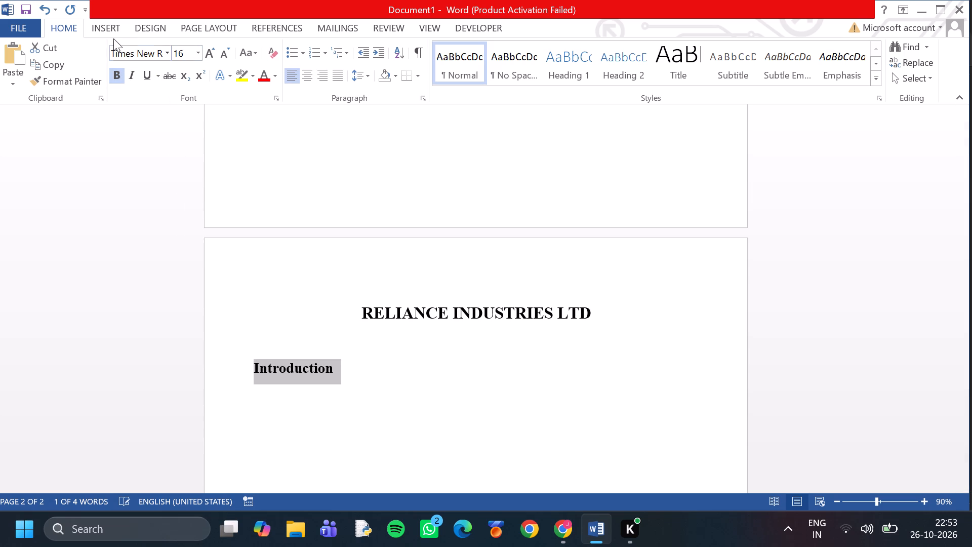
# Mark the "Introduction" subheading as a Level 1 entry for the table of contents.
pyautogui.click(258, 28)
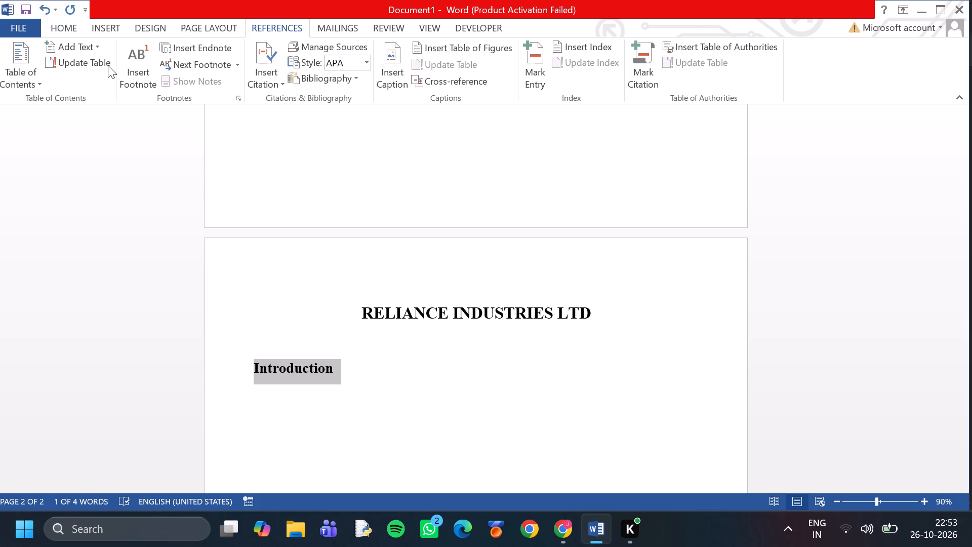
pyautogui.click(93, 46)
pyautogui.moveTo(91, 76); pyautogui.dragTo(91, 89)
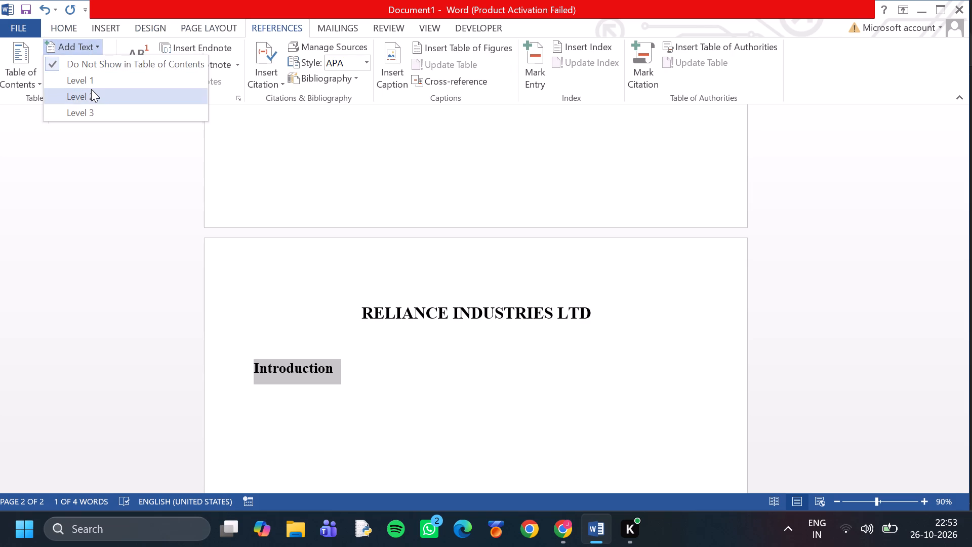
pyautogui.moveTo(91, 89); pyautogui.dragTo(91, 92)
pyautogui.click(87, 46)
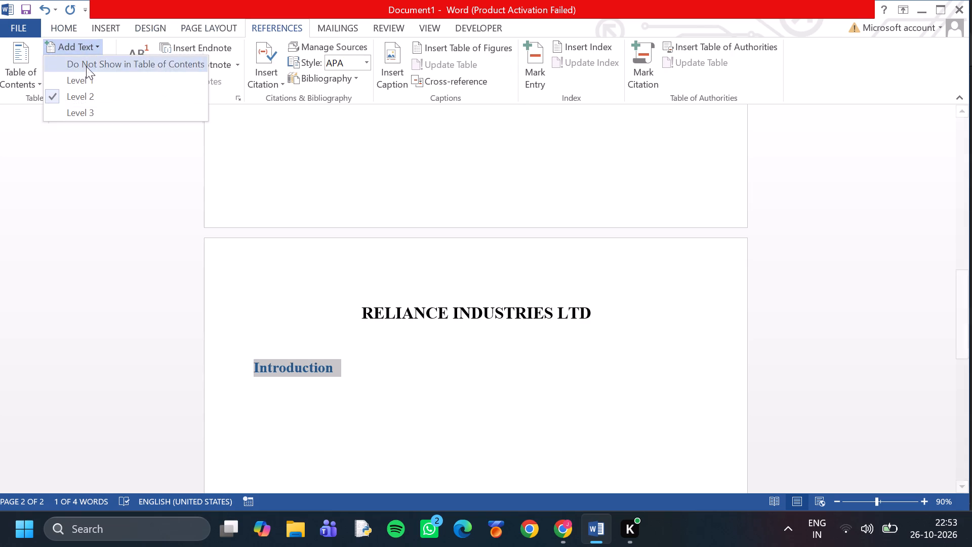
pyautogui.click(86, 75)
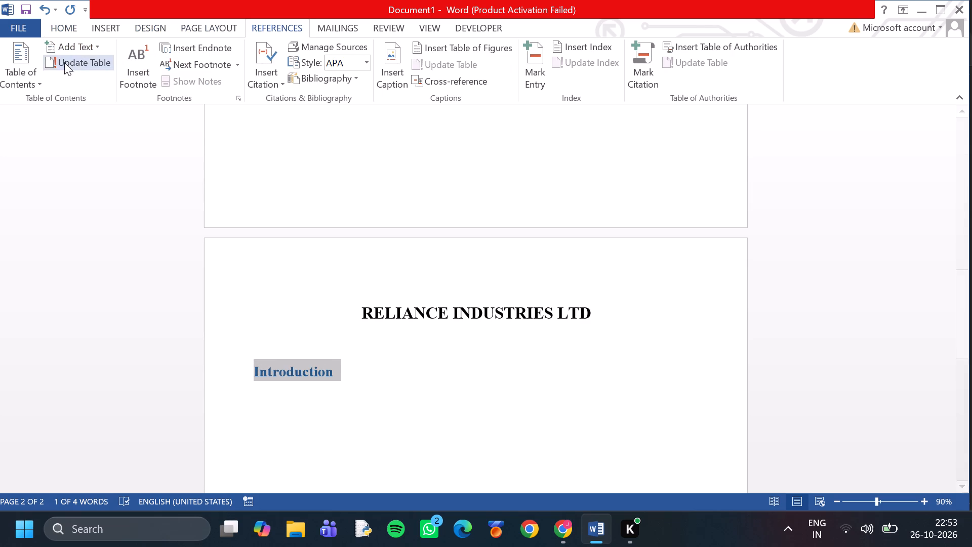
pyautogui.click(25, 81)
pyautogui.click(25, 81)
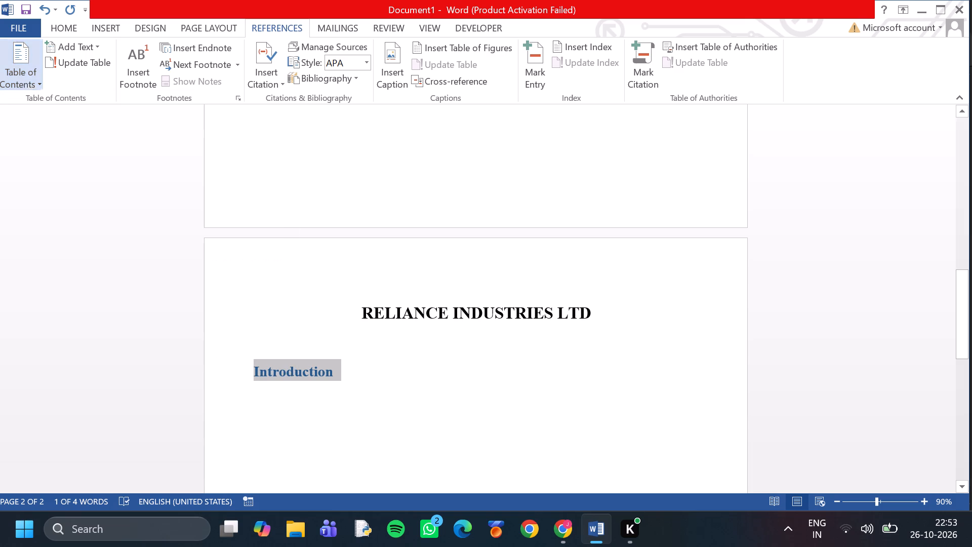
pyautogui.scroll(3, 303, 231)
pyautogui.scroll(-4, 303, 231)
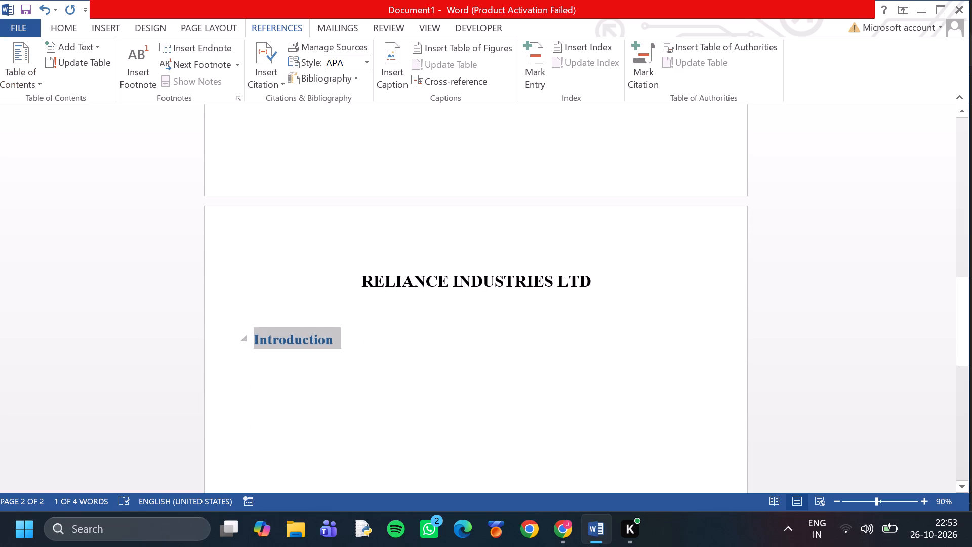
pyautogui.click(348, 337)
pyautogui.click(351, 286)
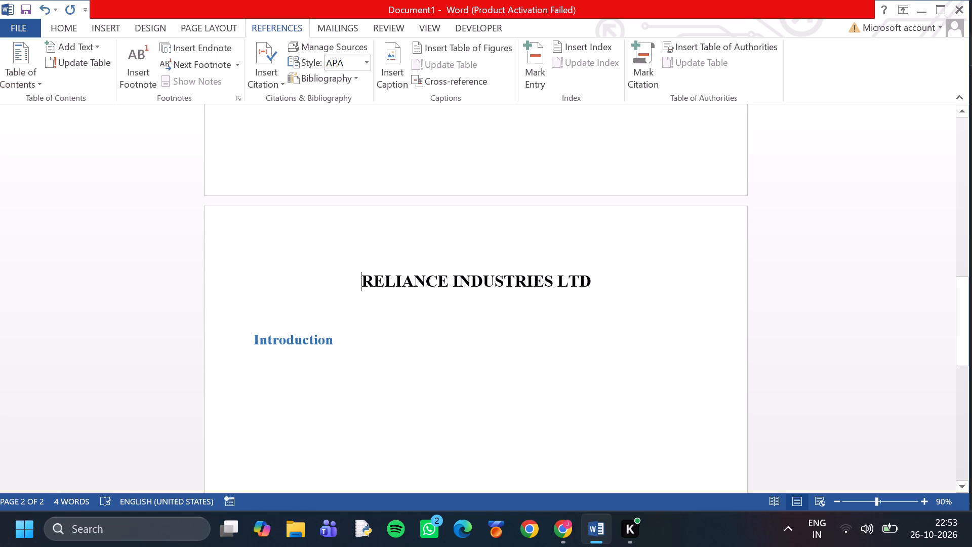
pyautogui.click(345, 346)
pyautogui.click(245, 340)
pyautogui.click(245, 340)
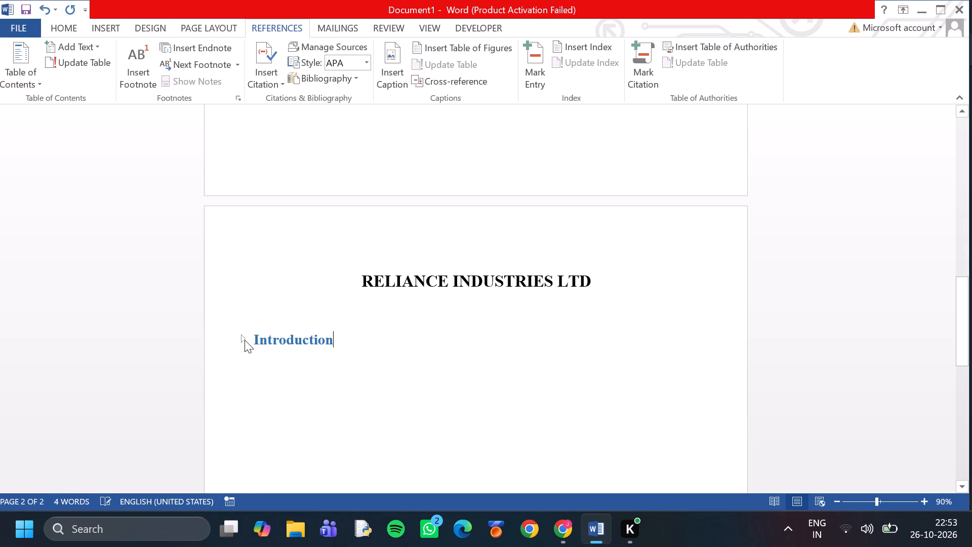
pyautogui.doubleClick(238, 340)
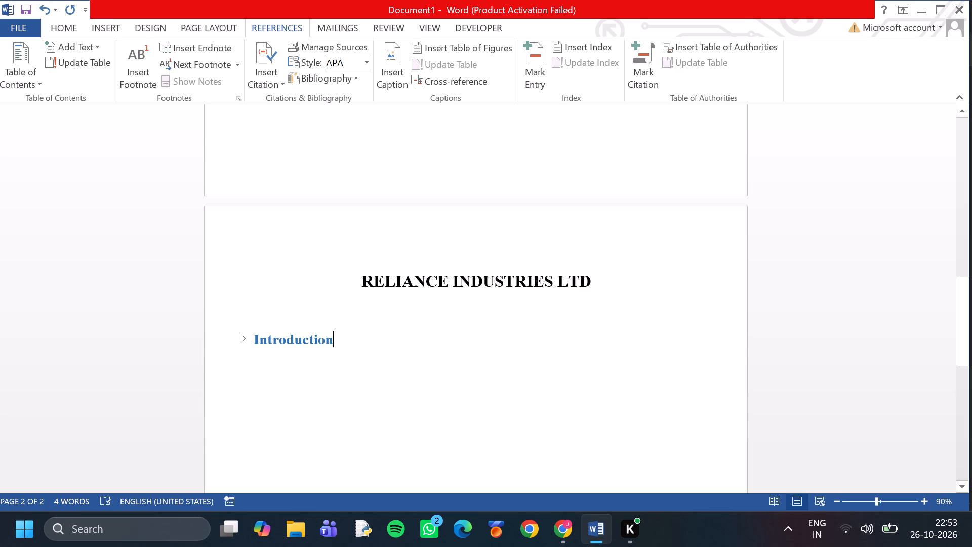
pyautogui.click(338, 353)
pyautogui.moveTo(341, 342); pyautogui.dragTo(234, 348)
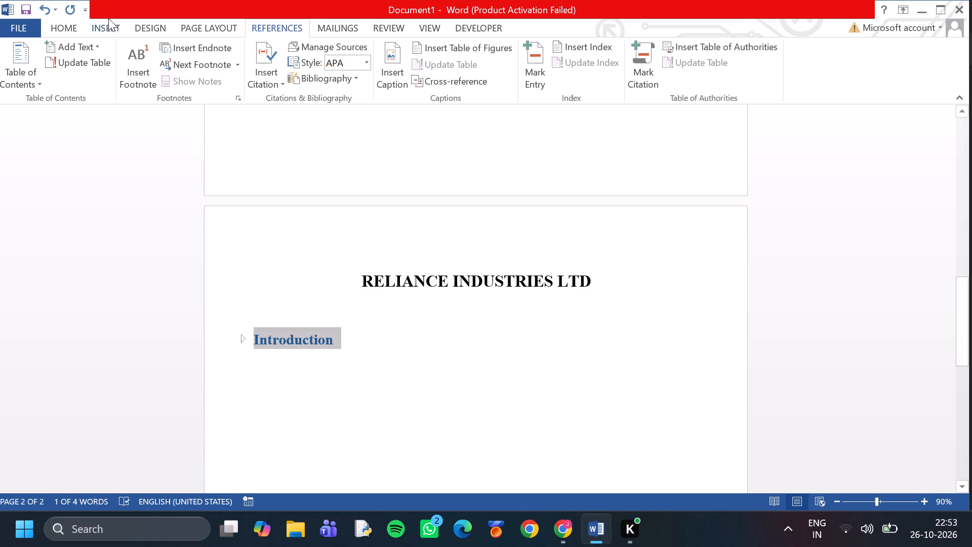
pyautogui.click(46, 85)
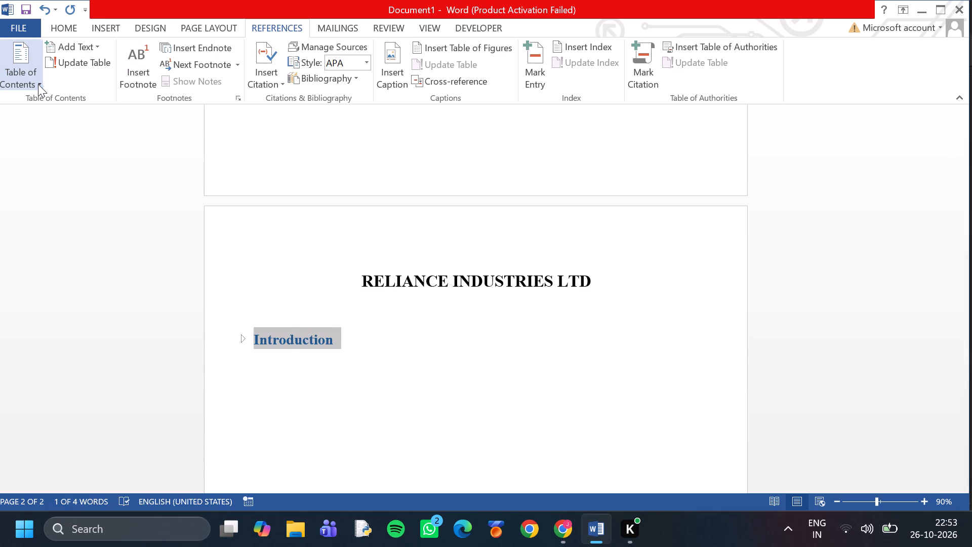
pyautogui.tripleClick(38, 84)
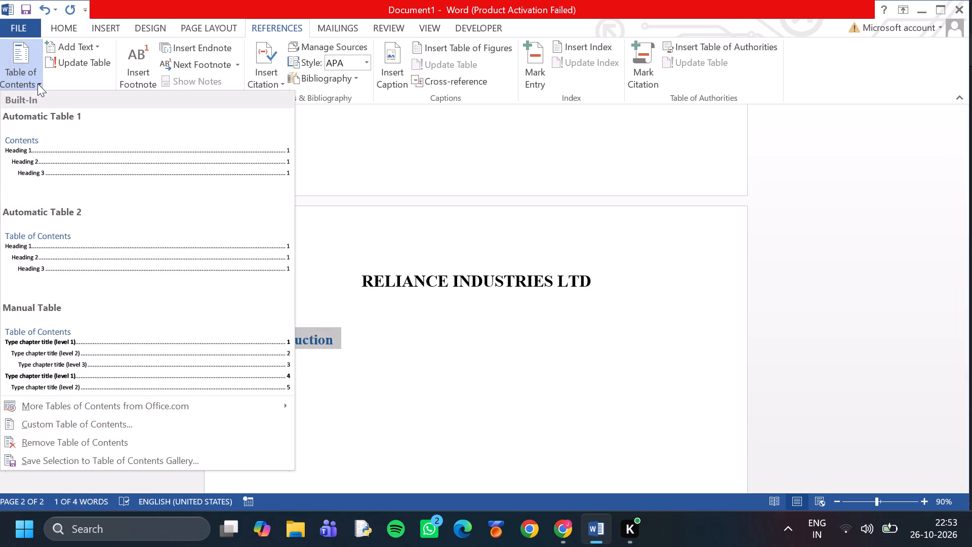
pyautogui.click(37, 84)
# Paste the copied Wikipedia paragraphs below the "Introduction" subheading, after a blank line.
pyautogui.click(367, 341)
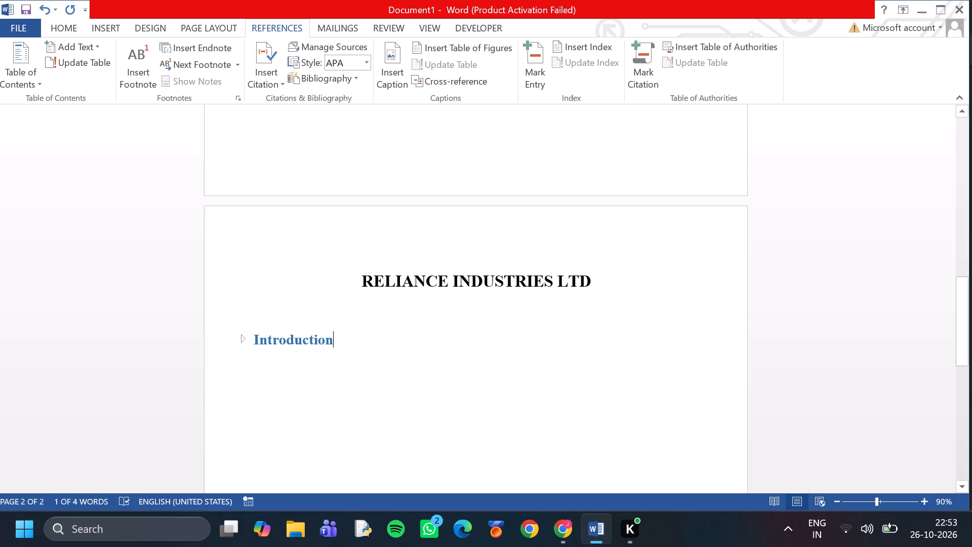
pyautogui.press('Return')
pyautogui.press('Return')
pyautogui.press('Return')
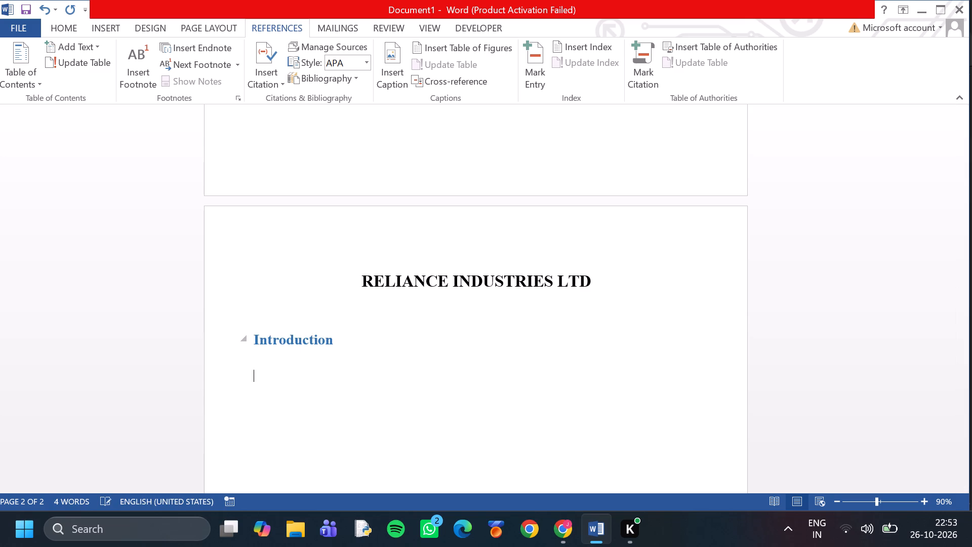
pyautogui.hotkey('ctrl', 'v')
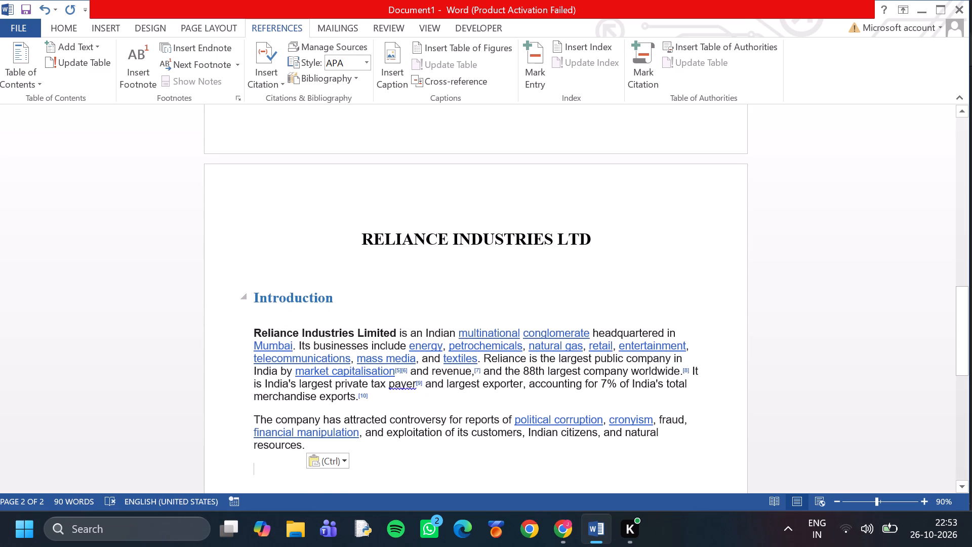
# Cut the pasted paragraphs below "Introduction" and paste them back as text only, without links or source formatting.
pyautogui.moveTo(361, 444); pyautogui.dragTo(248, 345)
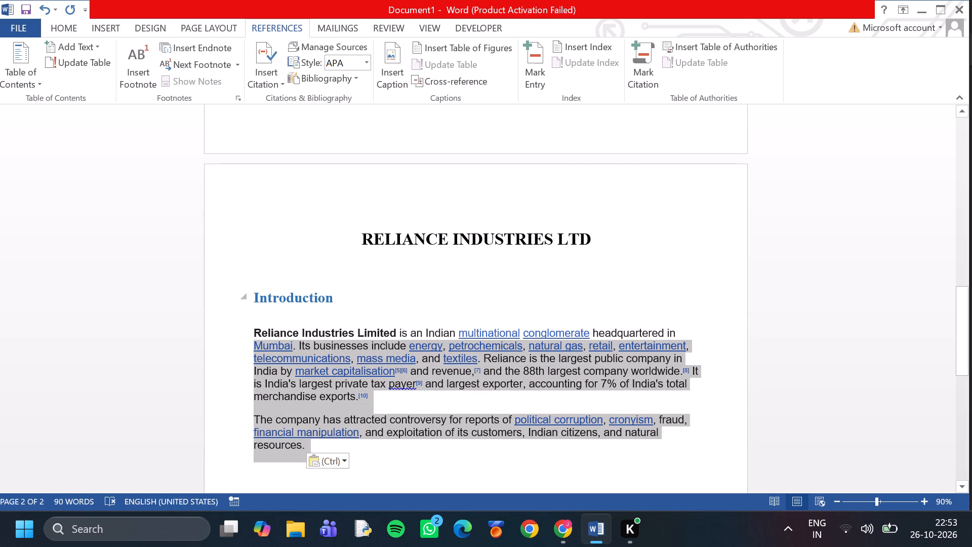
pyautogui.moveTo(248, 345); pyautogui.dragTo(250, 338)
pyautogui.hotkey('ctrl', 'x')
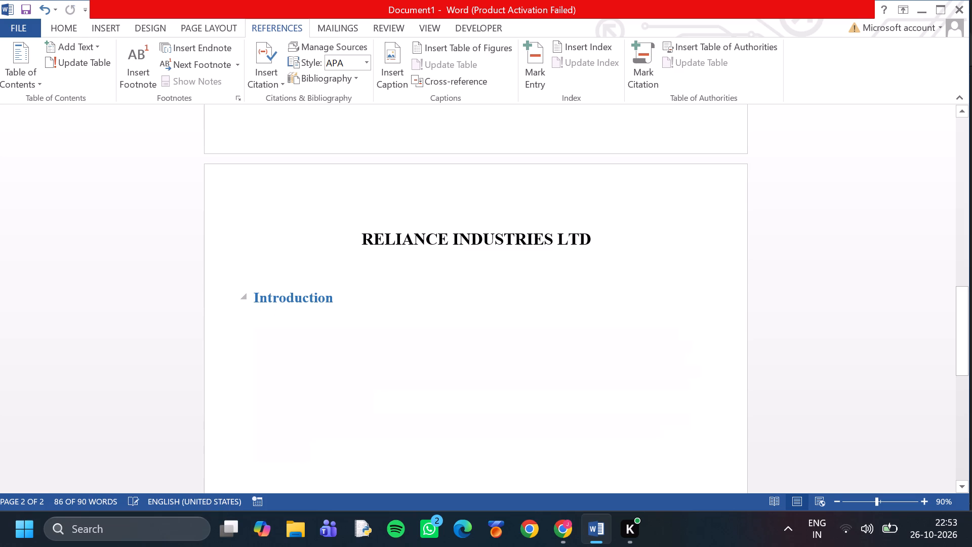
pyautogui.click(71, 30)
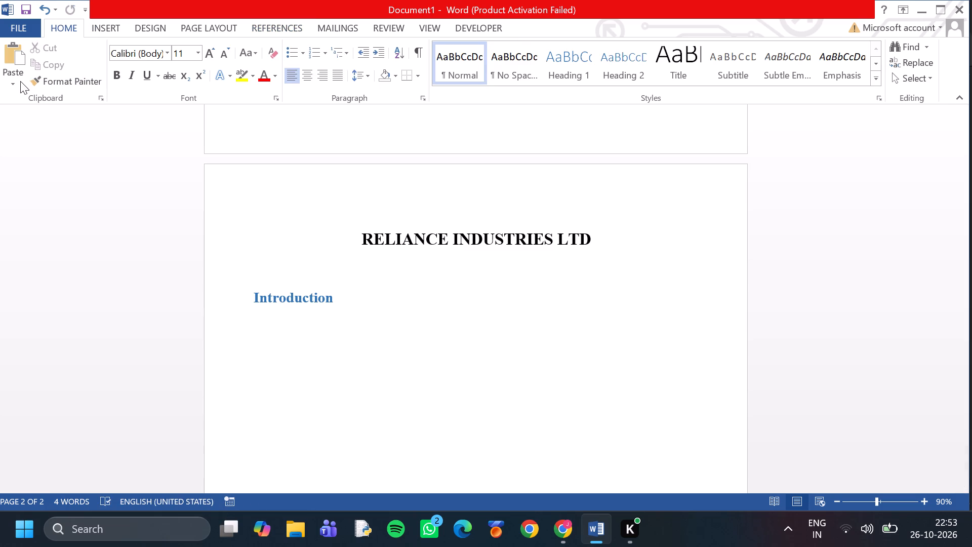
pyautogui.click(19, 81)
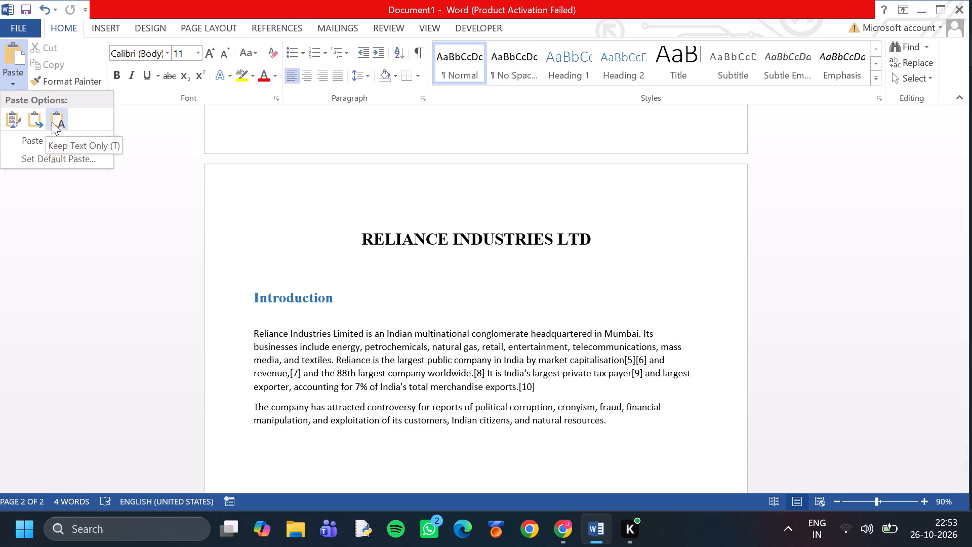
pyautogui.click(52, 122)
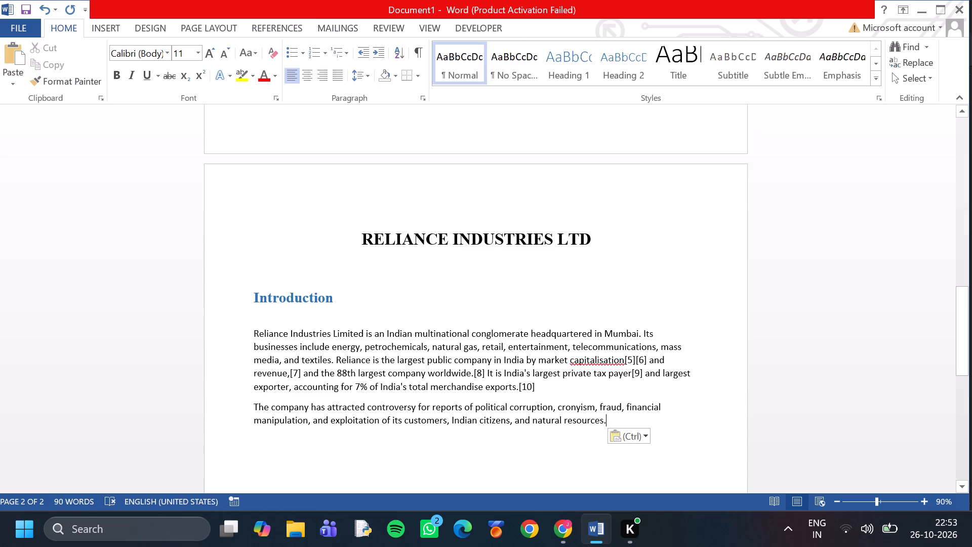
# Format both Introduction paragraphs in Times New Roman at size 14.
pyautogui.moveTo(250, 332); pyautogui.dragTo(681, 429)
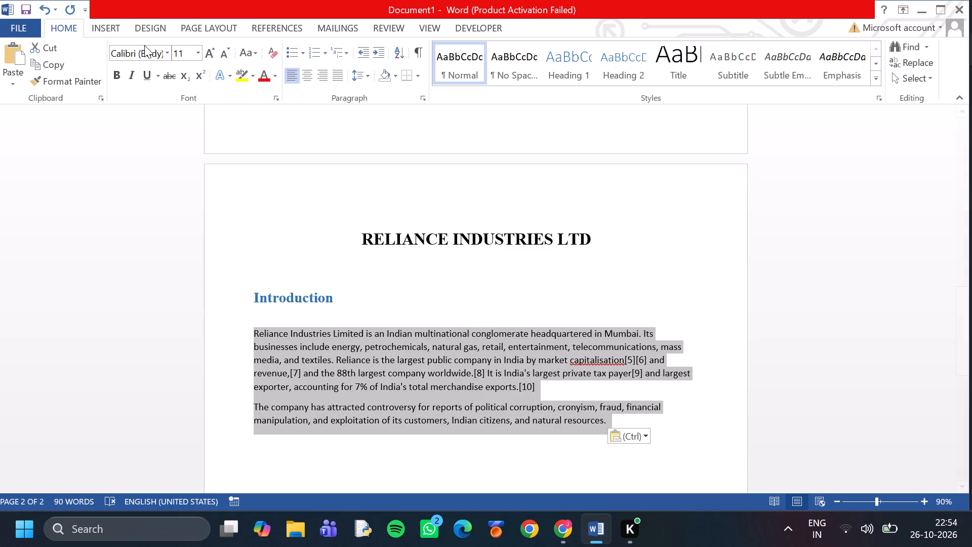
pyautogui.click(166, 55)
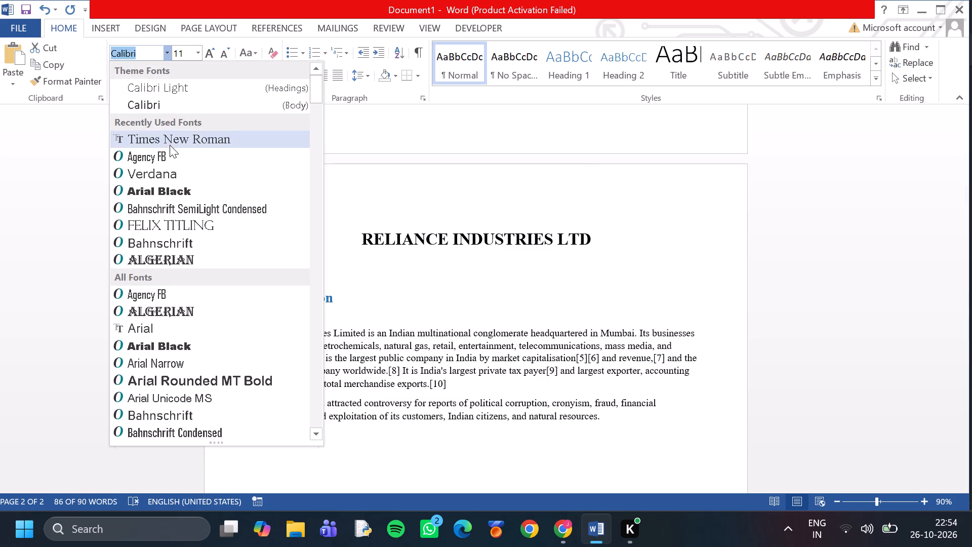
pyautogui.click(170, 139)
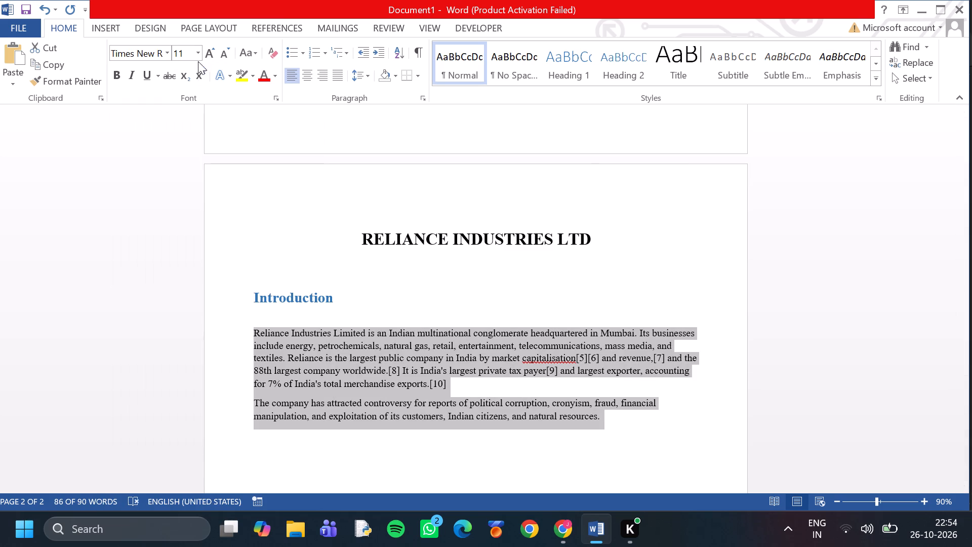
pyautogui.click(198, 58)
pyautogui.click(183, 146)
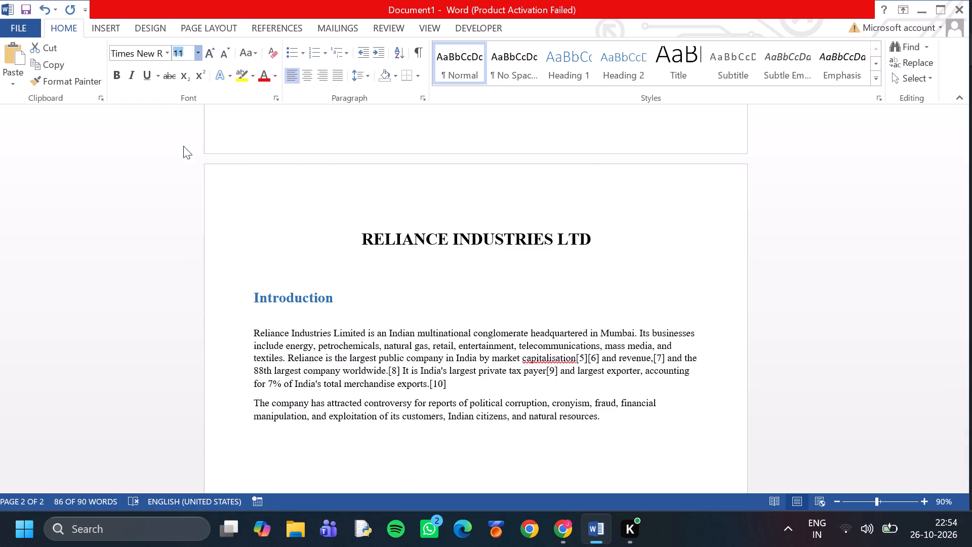
# Set the font of the empty line below the "Introduction" subheading to Times New Roman.
pyautogui.scroll(-1, 345, 317)
pyautogui.click(340, 264)
pyautogui.moveTo(340, 264); pyautogui.dragTo(267, 261)
pyautogui.click(304, 277)
pyautogui.click(327, 265)
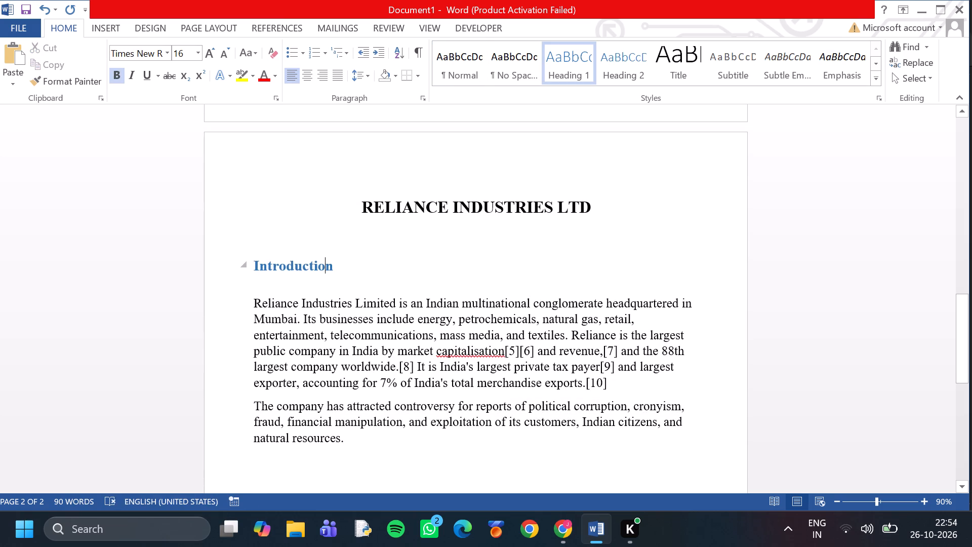
pyautogui.click(297, 329)
pyautogui.click(317, 278)
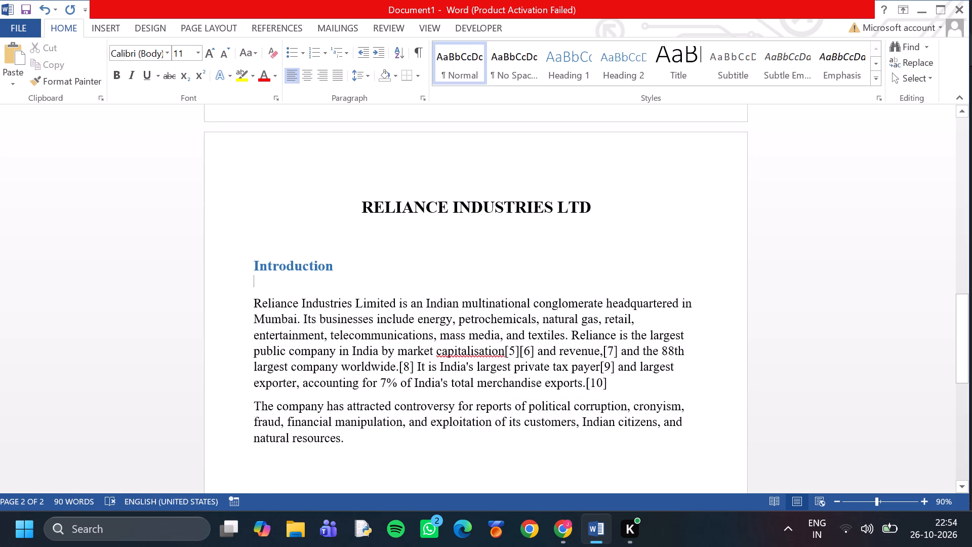
pyautogui.press('BackSpace')
pyautogui.press('Return')
pyautogui.click(164, 55)
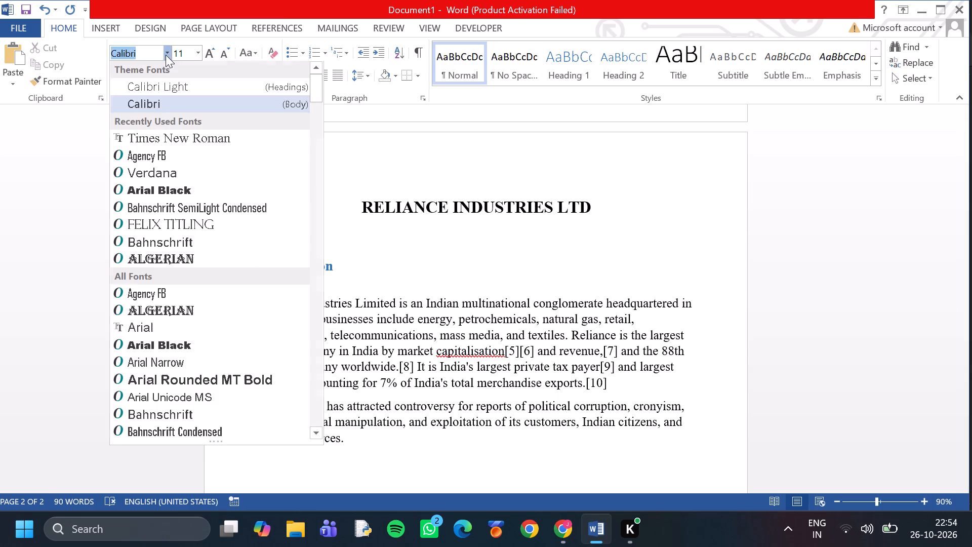
pyautogui.click(153, 146)
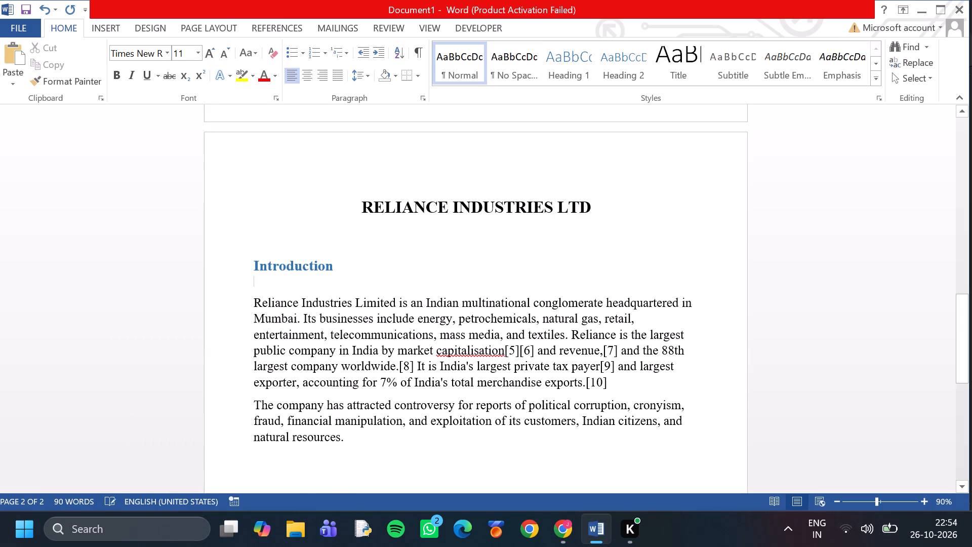
# Add an empty line after the second Introduction paragraph, which ends in "natural resources.".
pyautogui.click(300, 311)
pyautogui.moveTo(282, 413); pyautogui.dragTo(286, 423)
pyautogui.click(293, 457)
pyautogui.click(291, 462)
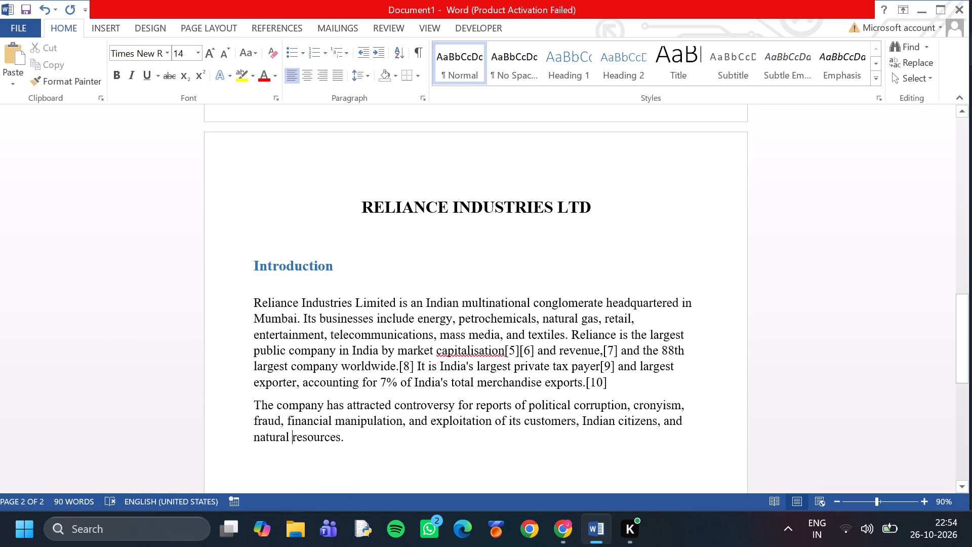
pyautogui.click(344, 447)
pyautogui.press('Return')
# Run the spelling check on "capitalisation" in the first paragraph and change it to "capitalization".
pyautogui.scroll(-2, 356, 437)
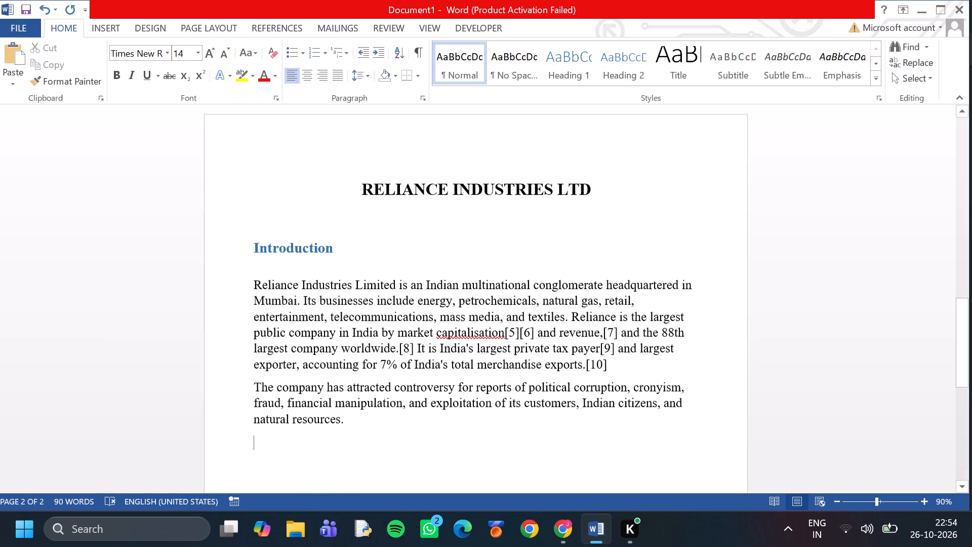
pyautogui.doubleClick(458, 286)
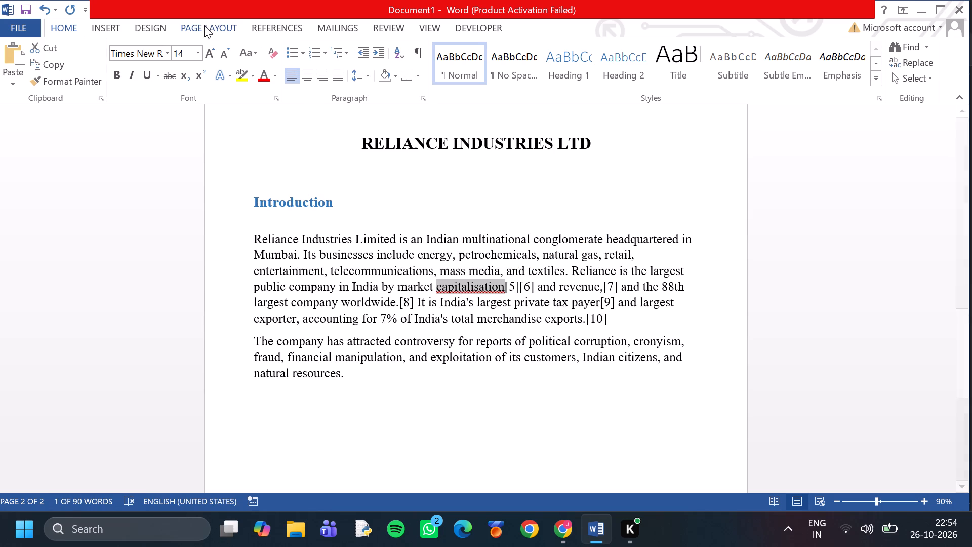
pyautogui.click(390, 23)
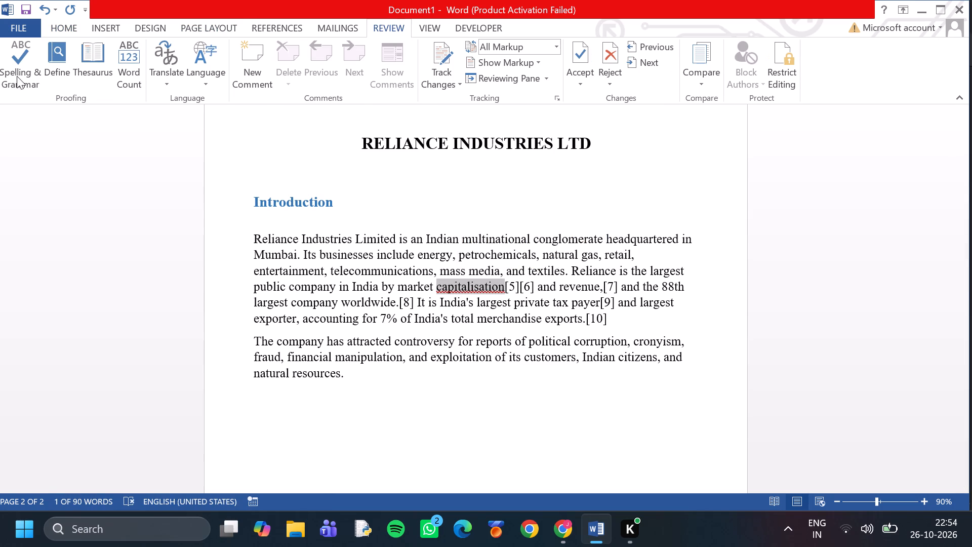
pyautogui.click(17, 76)
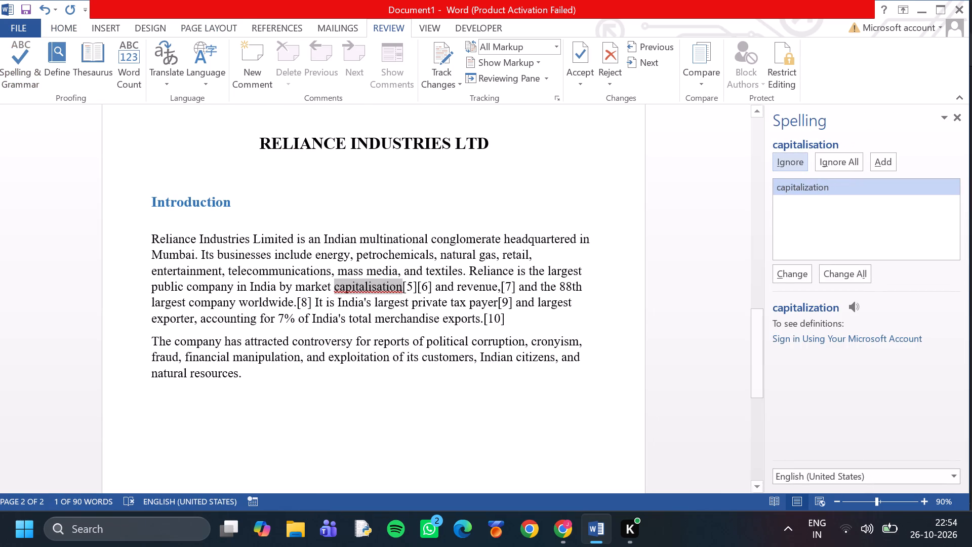
pyautogui.click(784, 188)
pyautogui.click(801, 275)
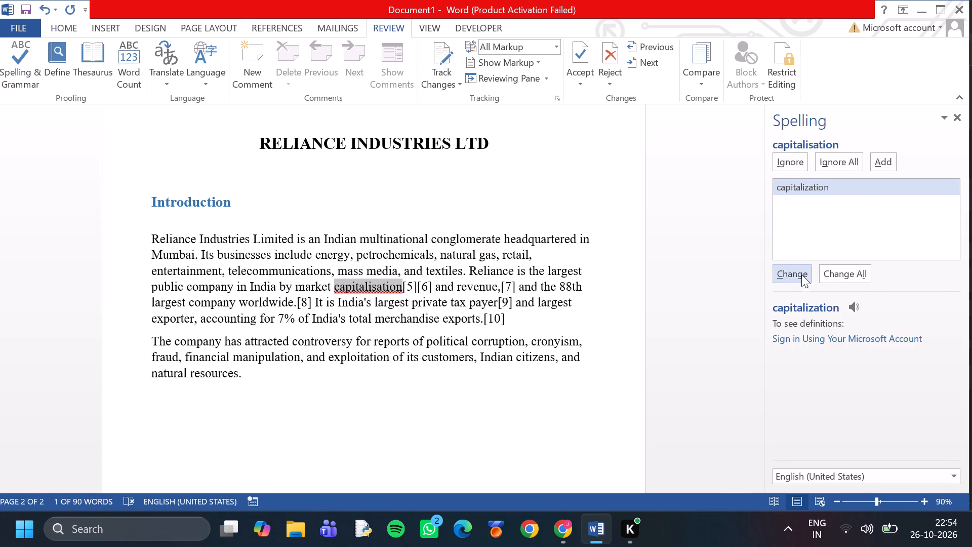
pyautogui.click(430, 302)
pyautogui.click(452, 304)
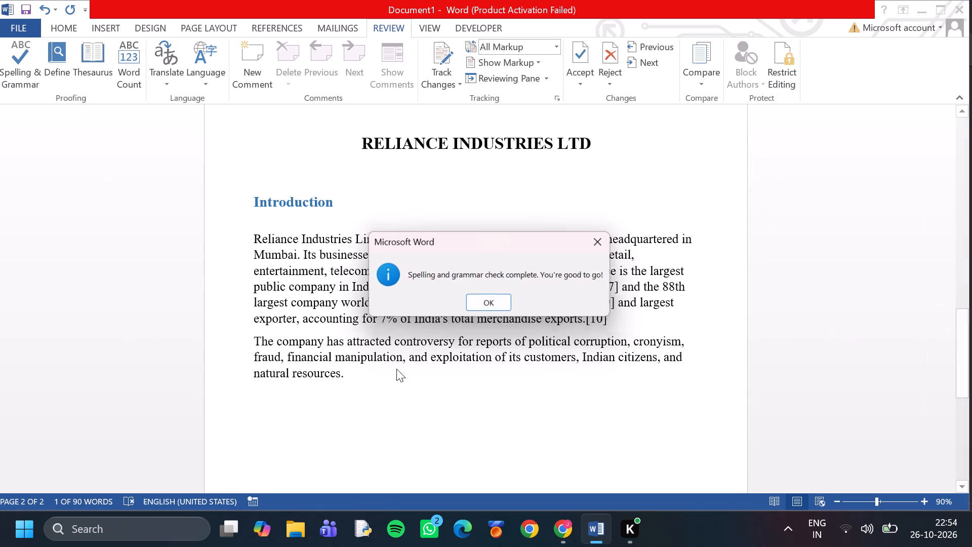
pyautogui.click(399, 369)
pyautogui.click(509, 269)
pyautogui.click(492, 302)
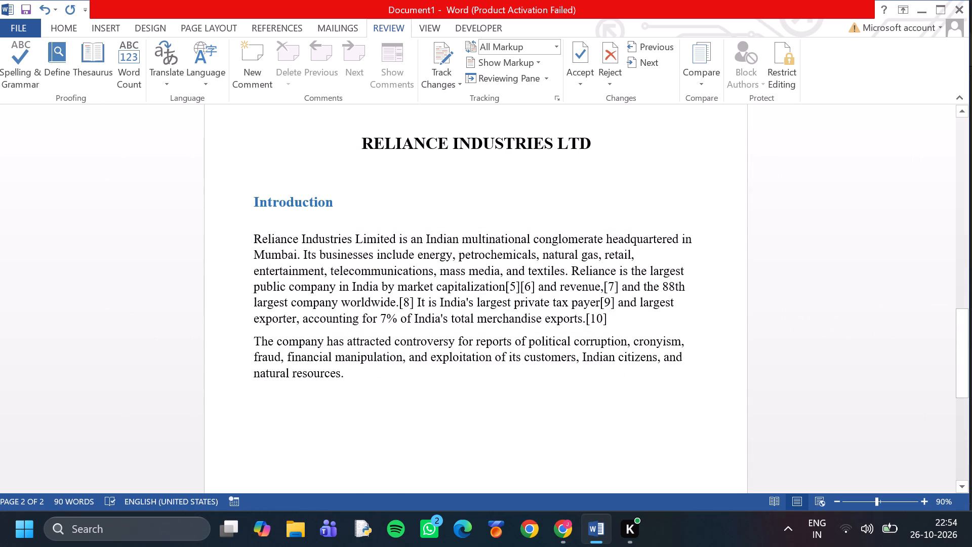
# Remove the citation marks [5][6] after "capitalization", keeping one space before "and revenue".
pyautogui.moveTo(507, 290); pyautogui.dragTo(533, 289)
pyautogui.press('BackSpace')
pyautogui.press('BackSpace')
pyautogui.press('space')
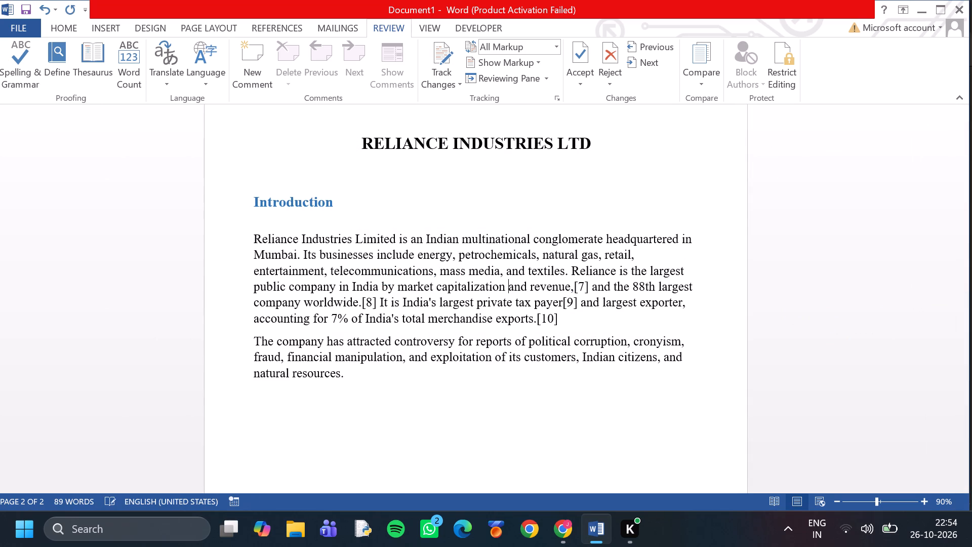
# Delete the citation mark [7] after "revenue," in the first paragraph.
pyautogui.press('Right')
pyautogui.press('Right')
pyautogui.press('Right')
pyautogui.press('Right')
pyautogui.press('Right')
pyautogui.press('Right')
pyautogui.press('Right')
pyautogui.press('Right')
pyautogui.press('Right')
pyautogui.press('Right')
pyautogui.press('Right')
pyautogui.press('Right')
pyautogui.press('Delete')
pyautogui.press('Delete')
pyautogui.press('Delete')
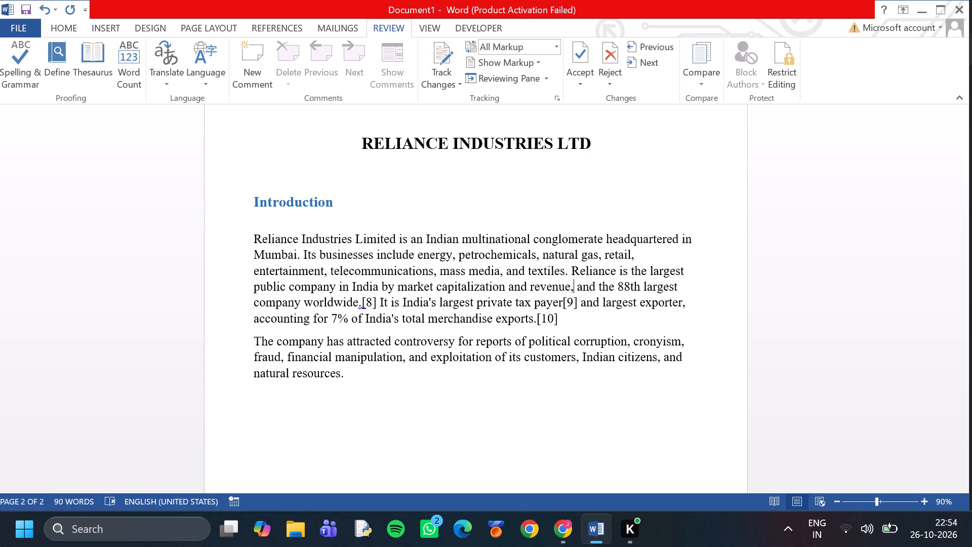
# Delete the citation mark [9] after "private tax payer", keeping the word "payer" intact.
pyautogui.press('Down')
pyautogui.press('BackSpace')
pyautogui.press('BackSpace')
pyautogui.press('BackSpace')
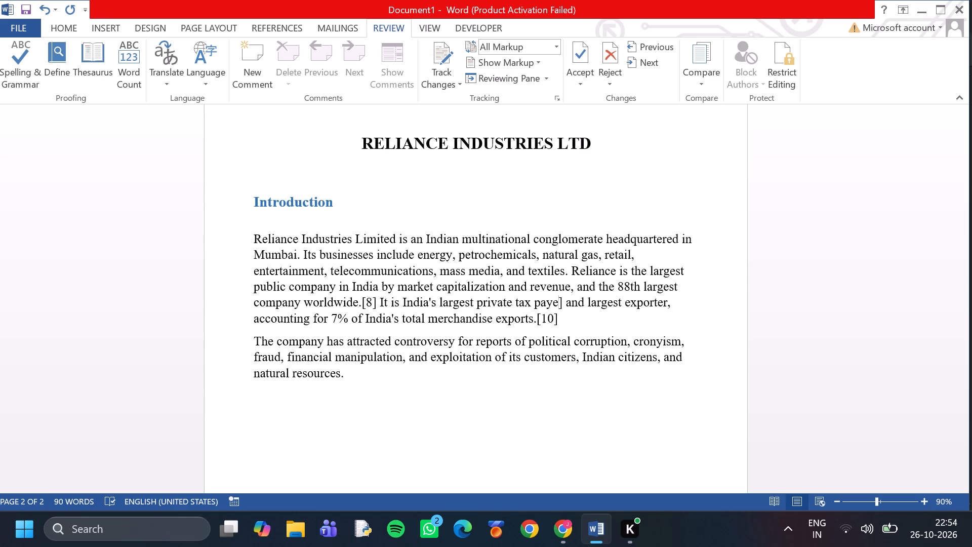
pyautogui.press('r')
pyautogui.press('Delete')
# Delete the citation mark [8] after "company worldwide." in the first paragraph.
pyautogui.press('Left')
pyautogui.press('Left')
pyautogui.press('Left')
pyautogui.press('Left')
pyautogui.press('Left')
pyautogui.press('Left')
pyautogui.press('Left')
pyautogui.press('Left')
pyautogui.press('Left')
pyautogui.press('Left')
pyautogui.press('Left')
pyautogui.press('Left')
pyautogui.press('Left')
pyautogui.press('Left')
pyautogui.press('Left')
pyautogui.press('Left')
pyautogui.press('Left')
pyautogui.press('Left')
pyautogui.press('Left')
pyautogui.press('Left')
pyautogui.press('Left')
pyautogui.press('Left')
pyautogui.press('BackSpace')
pyautogui.press('BackSpace')
pyautogui.press('BackSpace')
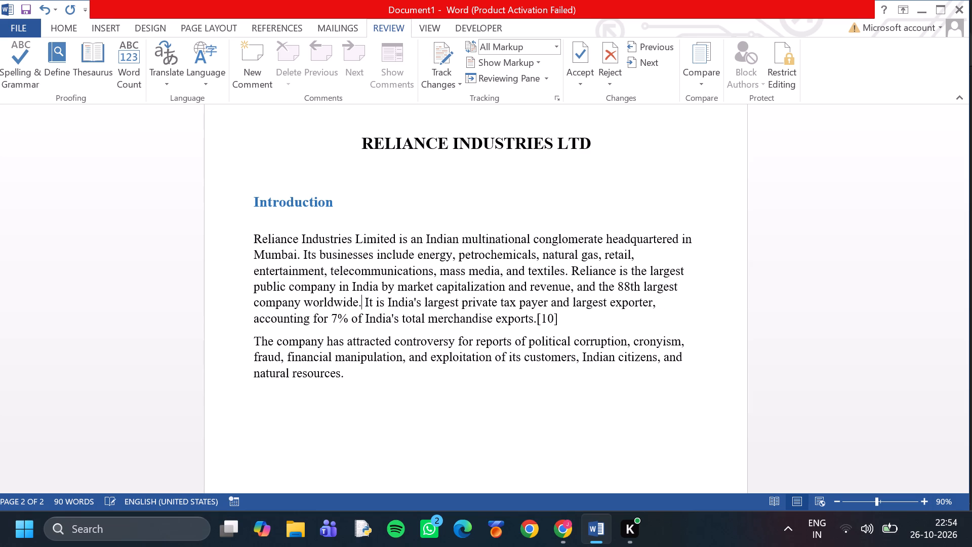
# Delete the citation mark [10] after "merchandise exports." at the end of the first paragraph.
pyautogui.press('Down')
pyautogui.press('Right')
pyautogui.press('Right')
pyautogui.press('Right')
pyautogui.press('Right')
pyautogui.press('Right')
pyautogui.press('Right')
pyautogui.press('Right')
pyautogui.press('Right')
pyautogui.press('Right')
pyautogui.press('Right')
pyautogui.press('Right')
pyautogui.press('Right')
pyautogui.press('Right')
pyautogui.press('Right')
pyautogui.press('Right')
pyautogui.press('Right')
pyautogui.press('Right')
pyautogui.press('Right')
pyautogui.press('Right')
pyautogui.press('Right')
pyautogui.press('Right')
pyautogui.press('Delete')
pyautogui.press('Delete')
pyautogui.press('Delete')
pyautogui.press('Delete')
# Make "Reliance Industries Limited" at the start of the first Introduction paragraph bold and italic.
pyautogui.scroll(-1, 388, 367)
pyautogui.click(376, 334)
pyautogui.moveTo(255, 208); pyautogui.dragTo(255, 208)
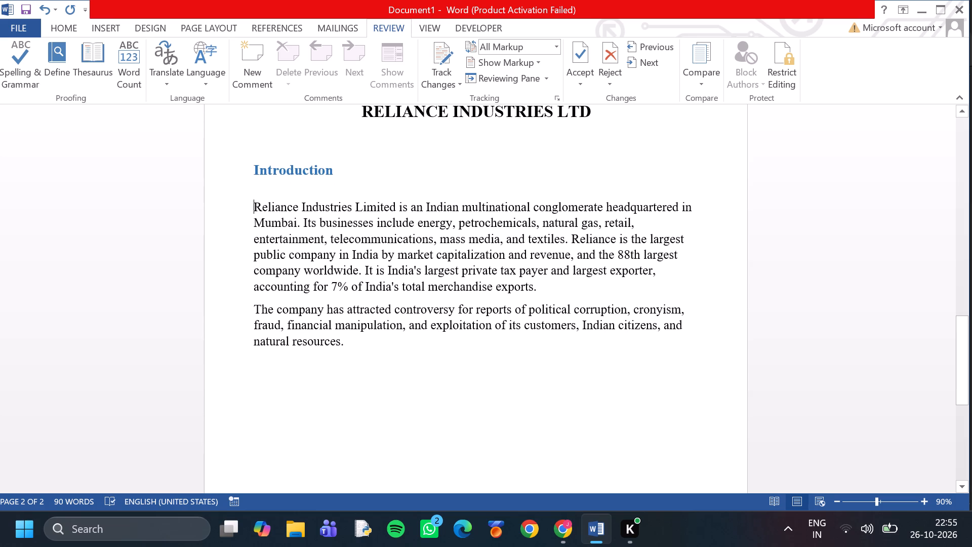
pyautogui.moveTo(255, 208); pyautogui.dragTo(395, 206)
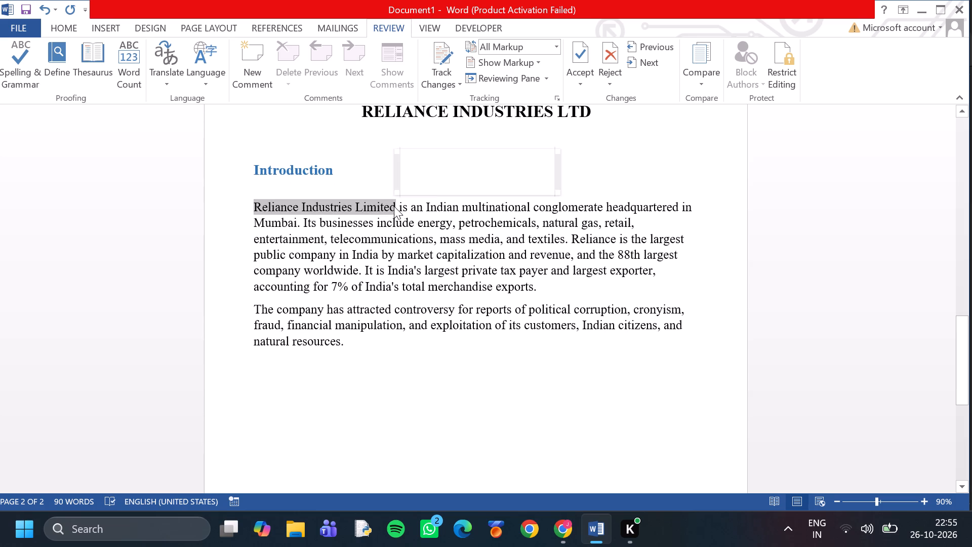
pyautogui.click(73, 28)
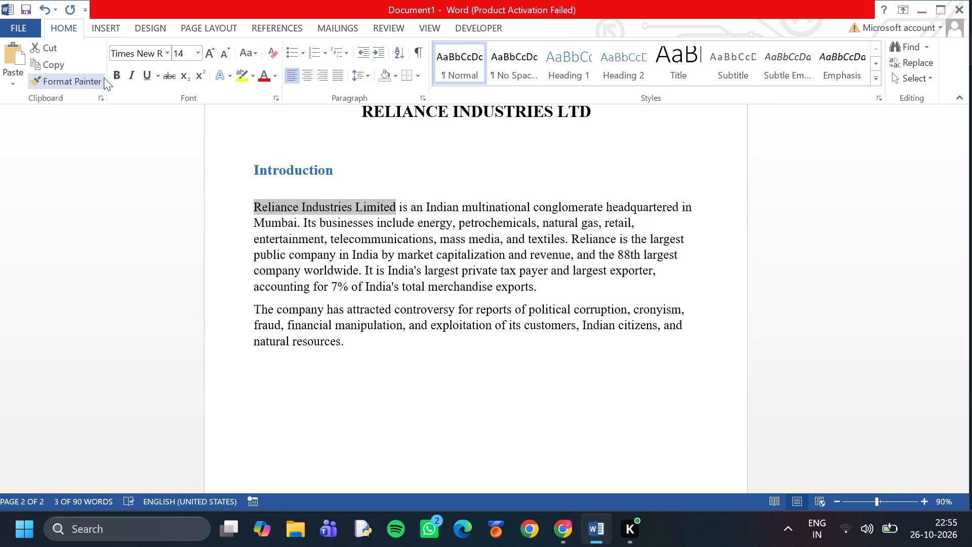
pyautogui.click(111, 74)
pyautogui.click(139, 78)
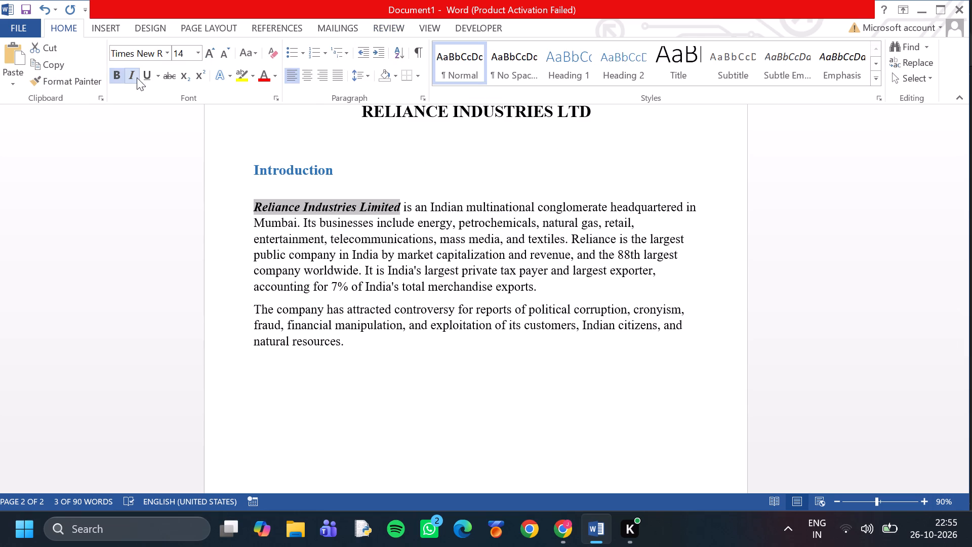
pyautogui.click(423, 242)
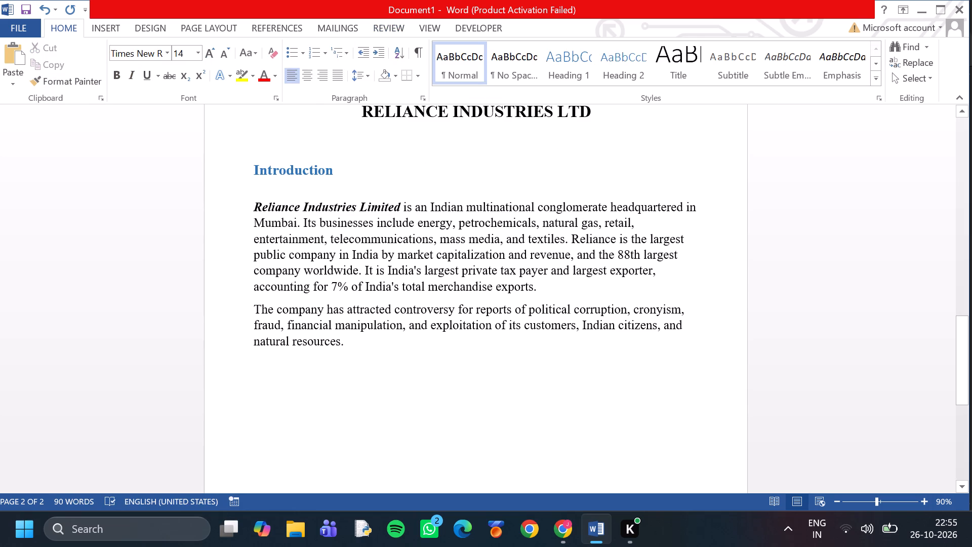
# Start a new paragraph after "natural resources." at the end of the Introduction text.
pyautogui.scroll(-2, 512, 267)
pyautogui.click(410, 289)
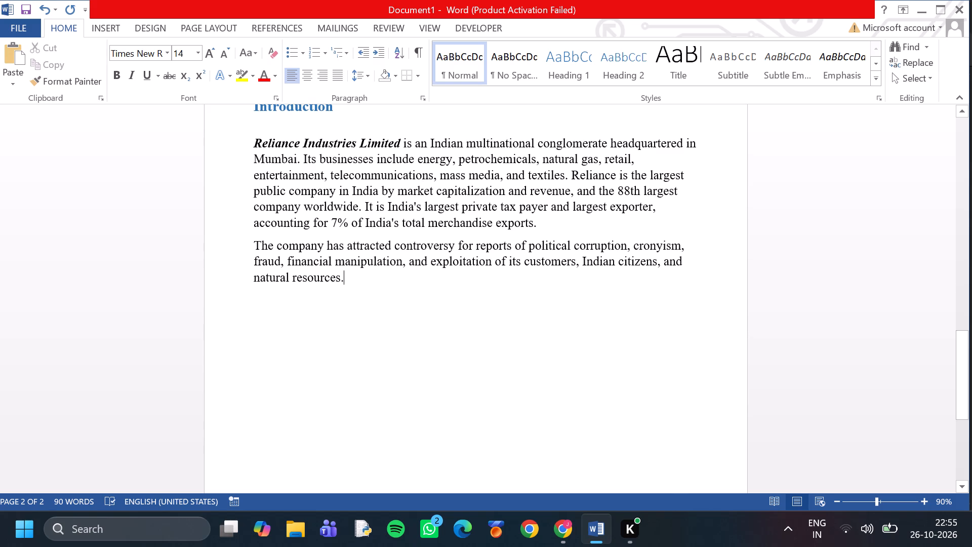
pyautogui.press('Return')
# Switch to Chrome and look through the opening and History sections of the Reliance Industries Wikipedia article for further text.
pyautogui.click(565, 528)
pyautogui.scroll(-1, 417, 380)
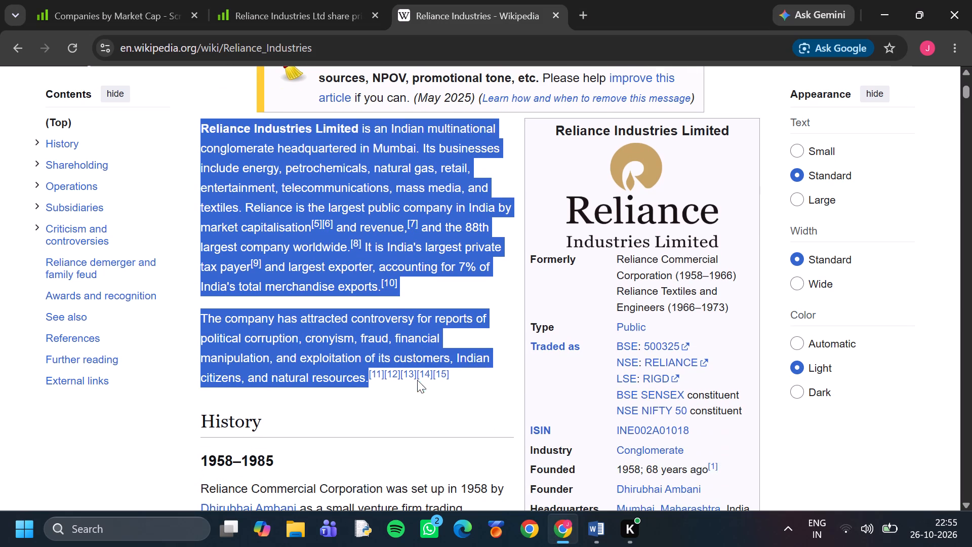
pyautogui.click(437, 331)
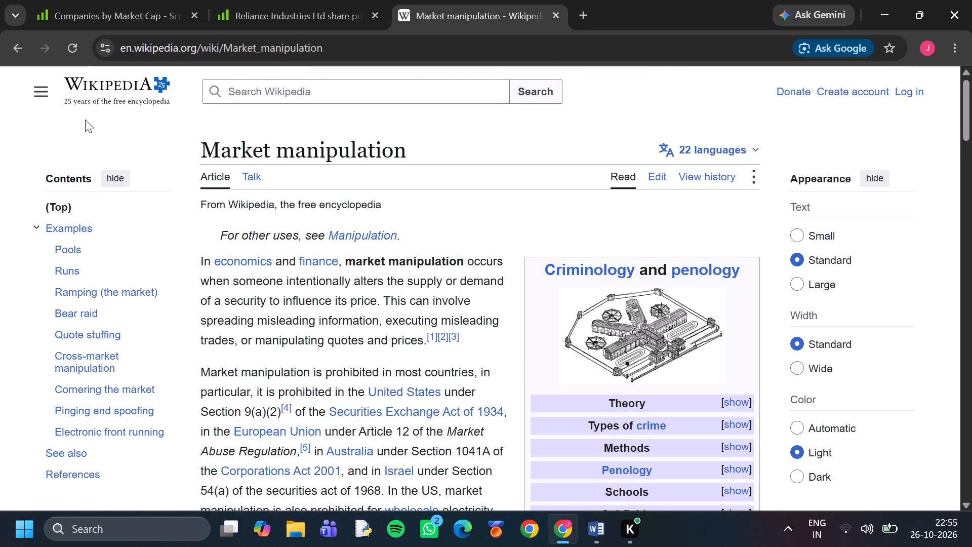
pyautogui.click(23, 47)
pyautogui.click(273, 387)
pyautogui.scroll(-2, 310, 406)
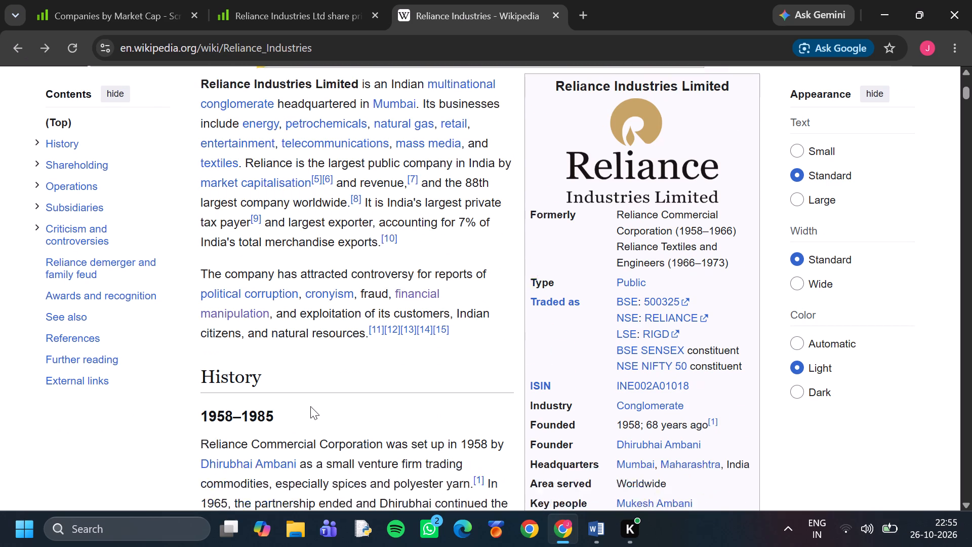
pyautogui.scroll(-2, 310, 397)
pyautogui.scroll(4, 310, 395)
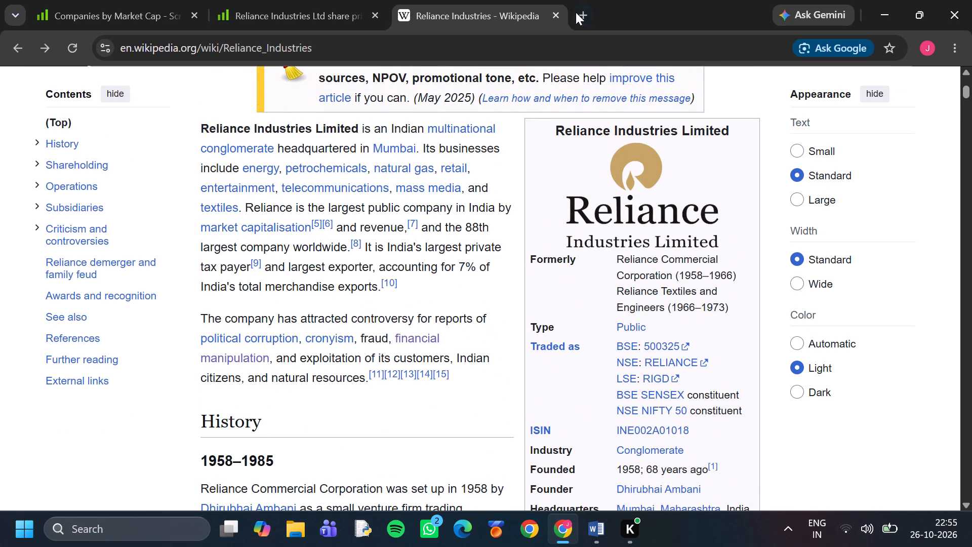
# In a new browser tab, search Google for "reliance industries information introduction" and expand the full AI Overview.
pyautogui.click(576, 12)
pyautogui.click(537, 44)
pyautogui.write('reliance indu')
pyautogui.press('Right')
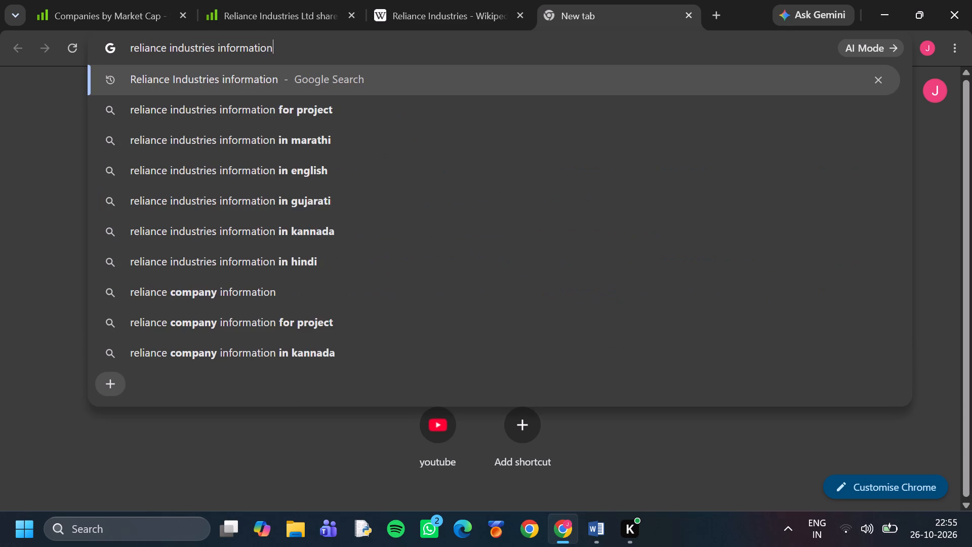
pyautogui.press('space')
pyautogui.write('introducti')
pyautogui.write('on')
pyautogui.press('Return')
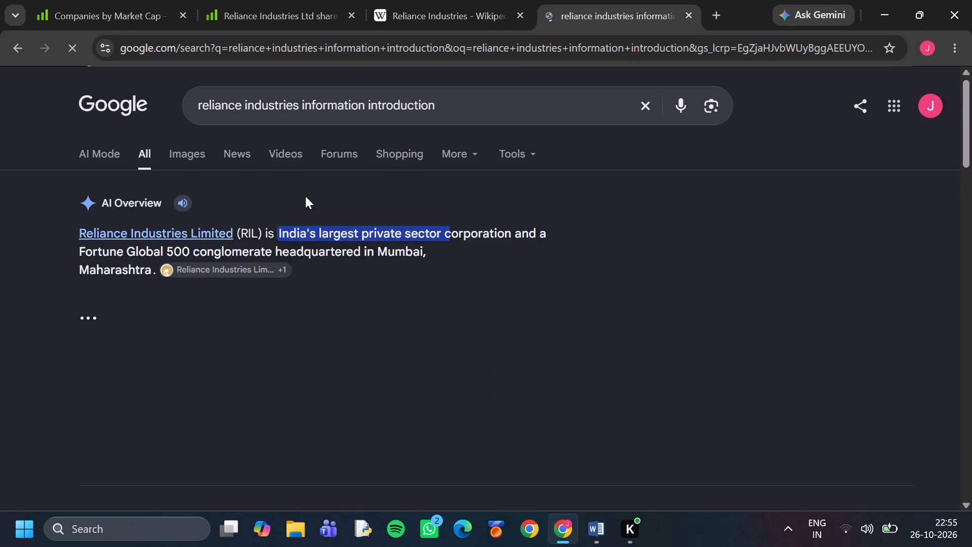
pyautogui.scroll(-1, 290, 214)
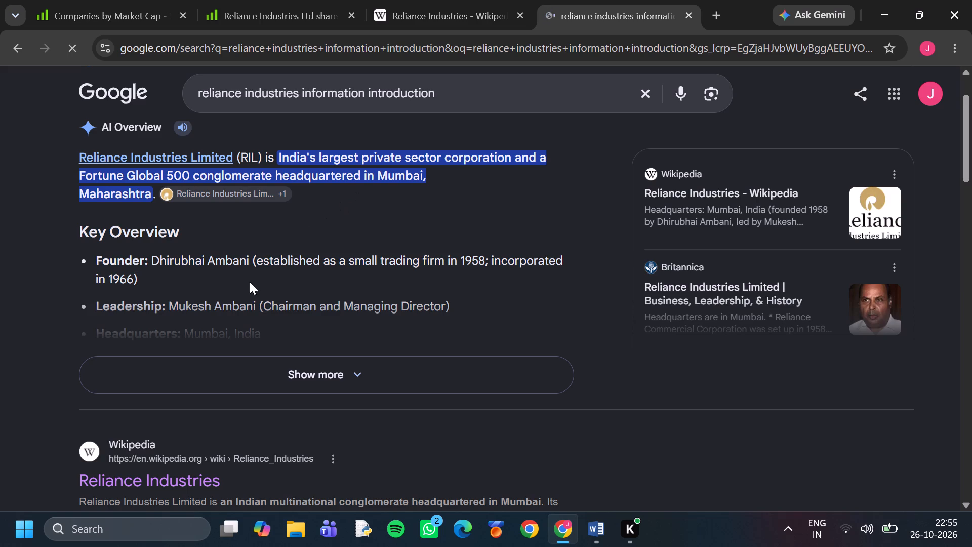
pyautogui.scroll(-2, 245, 296)
pyautogui.click(288, 220)
pyautogui.scroll(2, 296, 220)
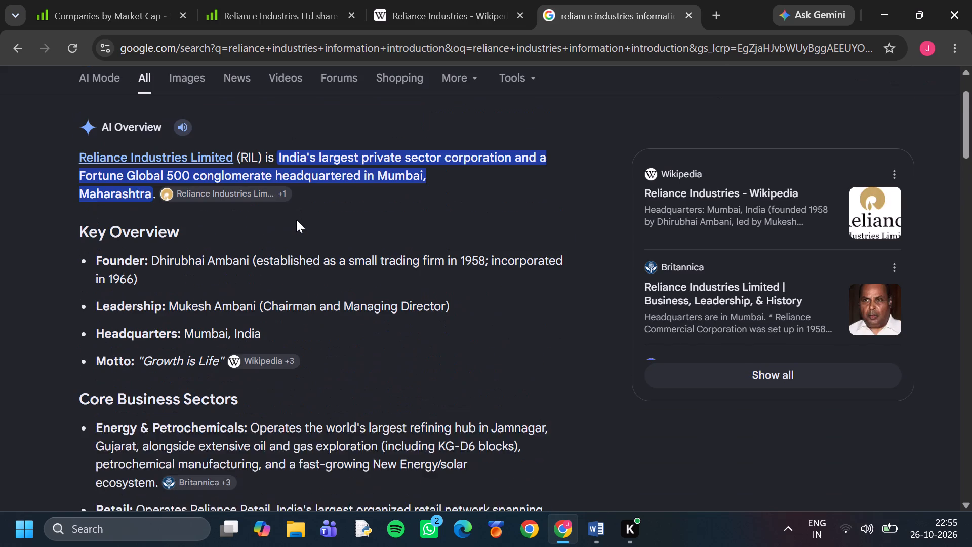
# Open the ril.com About page from the AI Overview's source and read its company description, beliefs and Our Businesses sections.
pyautogui.click(225, 196)
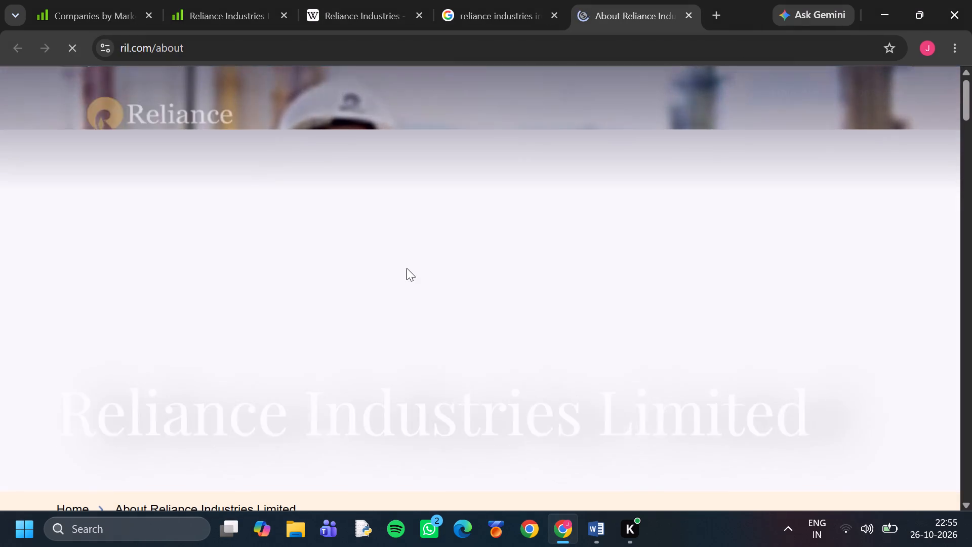
pyautogui.scroll(-4, 406, 253)
pyautogui.scroll(3, 406, 253)
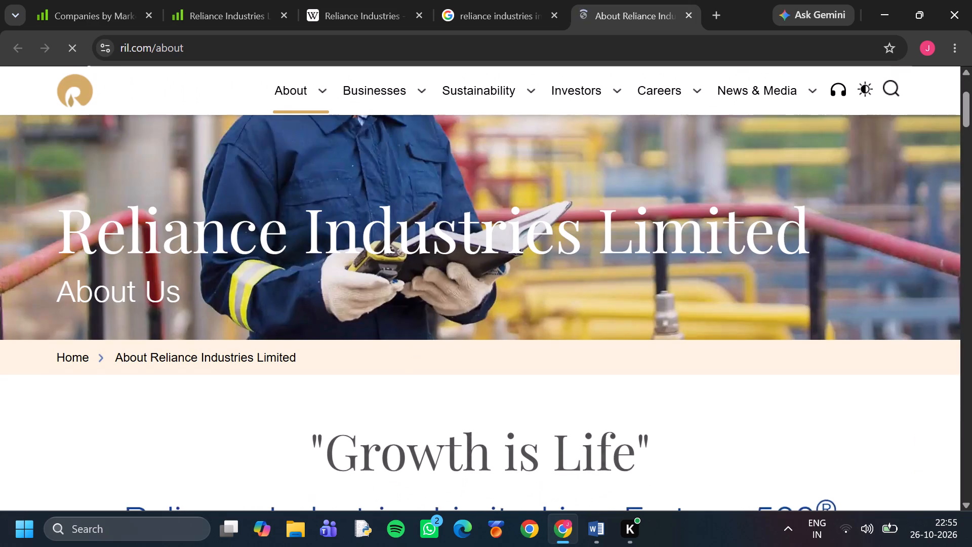
pyautogui.scroll(1, 406, 253)
pyautogui.scroll(-6, 408, 249)
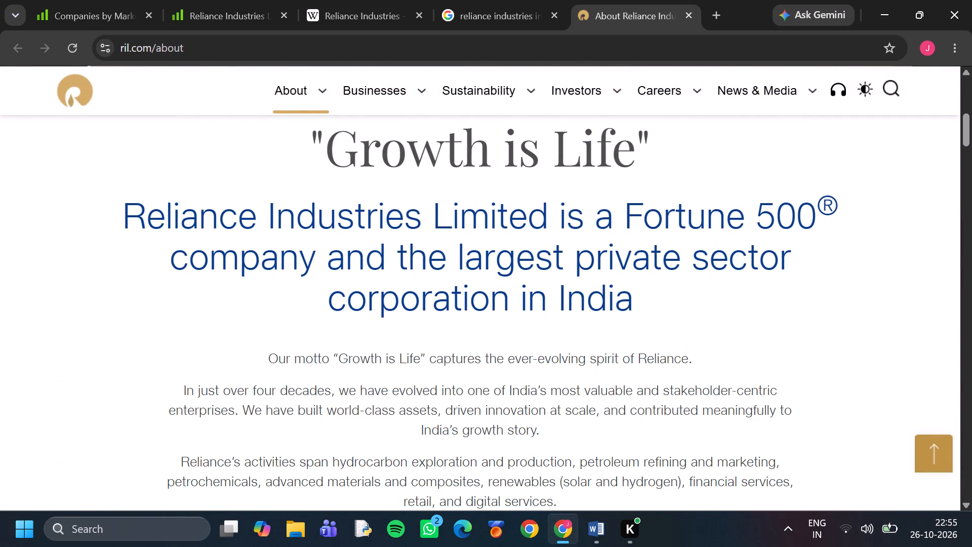
pyautogui.scroll(-2, 547, 256)
pyautogui.scroll(-4, 372, 250)
pyautogui.scroll(-1, 475, 275)
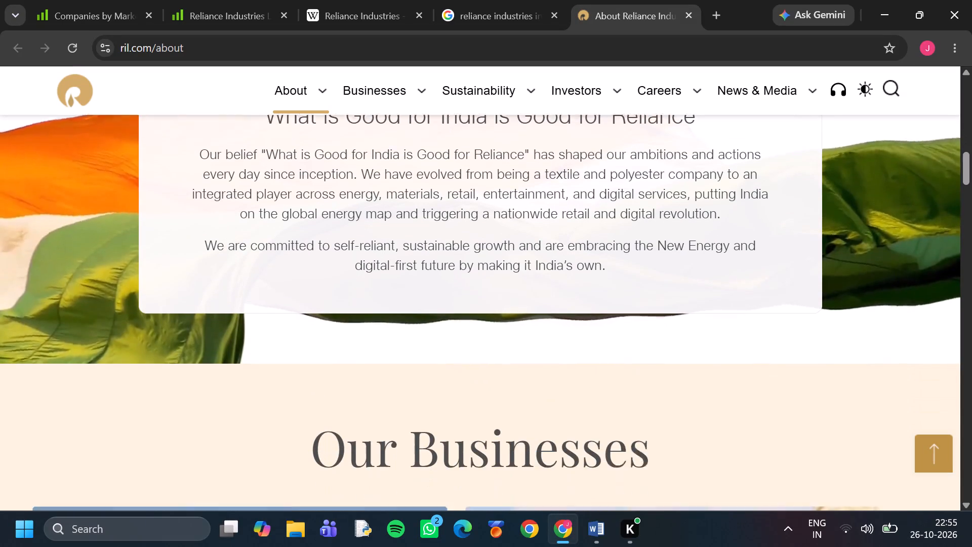
pyautogui.scroll(1, 431, 256)
pyautogui.scroll(-15, 431, 256)
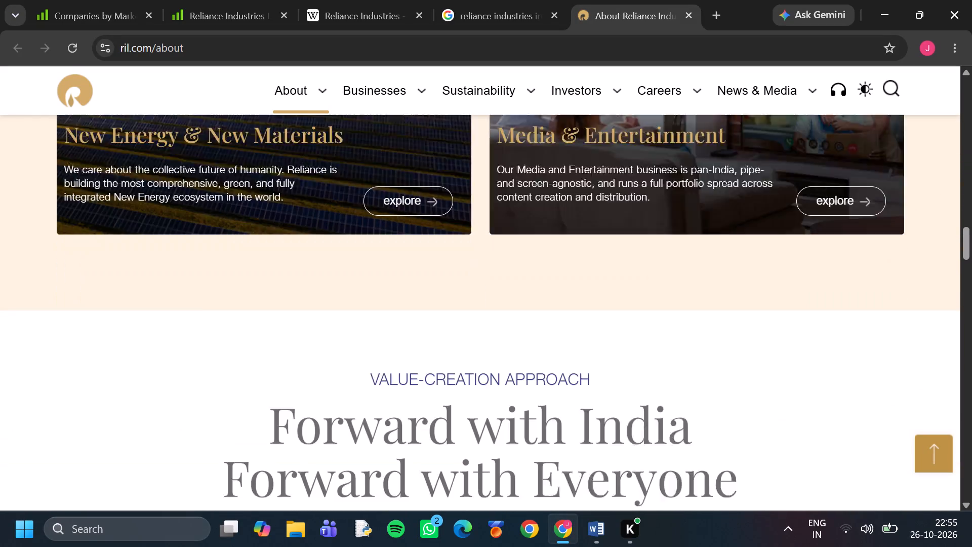
# Examine the rest of the About page, from the value-creation and stakeholder sections through the awards to the footer links.
pyautogui.scroll(-13, 431, 255)
pyautogui.scroll(3, 431, 254)
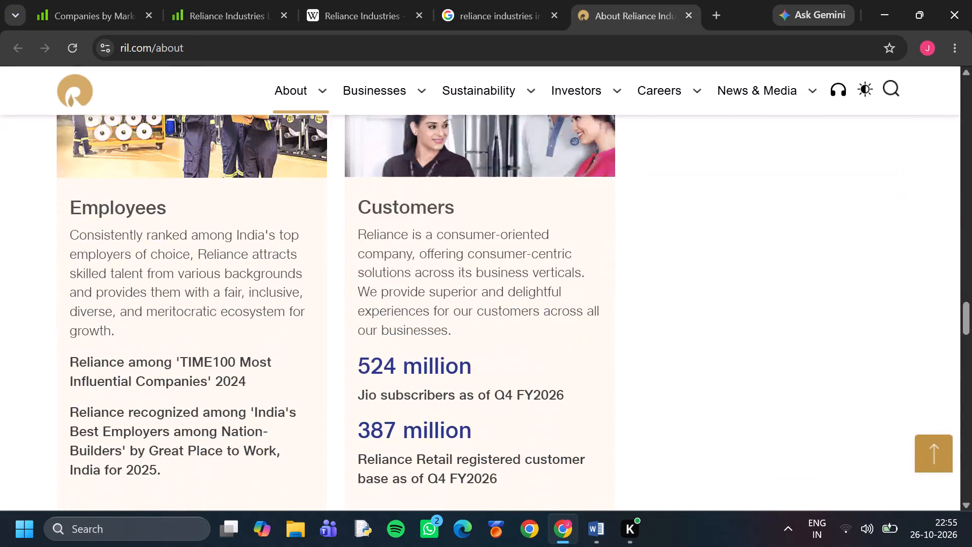
pyautogui.scroll(4, 431, 254)
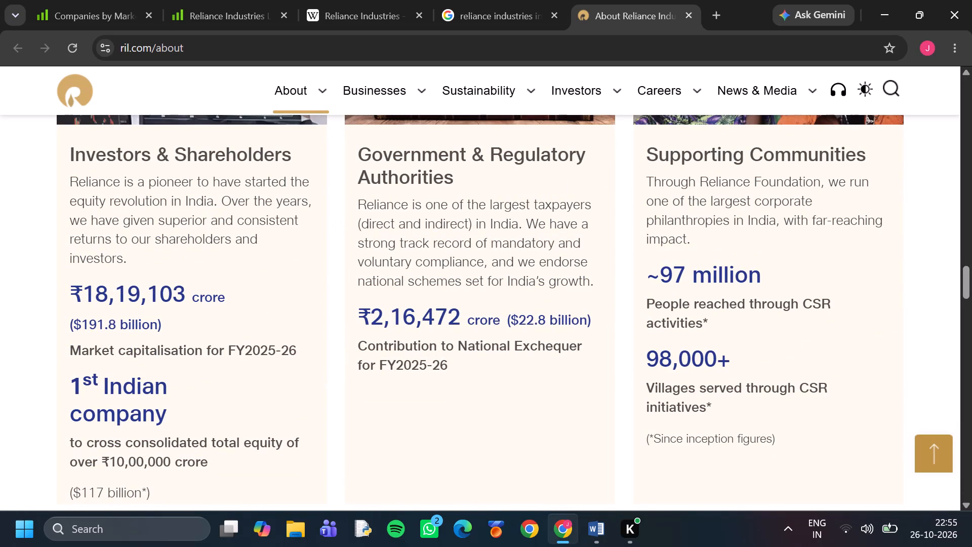
pyautogui.scroll(-2, 586, 341)
pyautogui.scroll(-6, 733, 322)
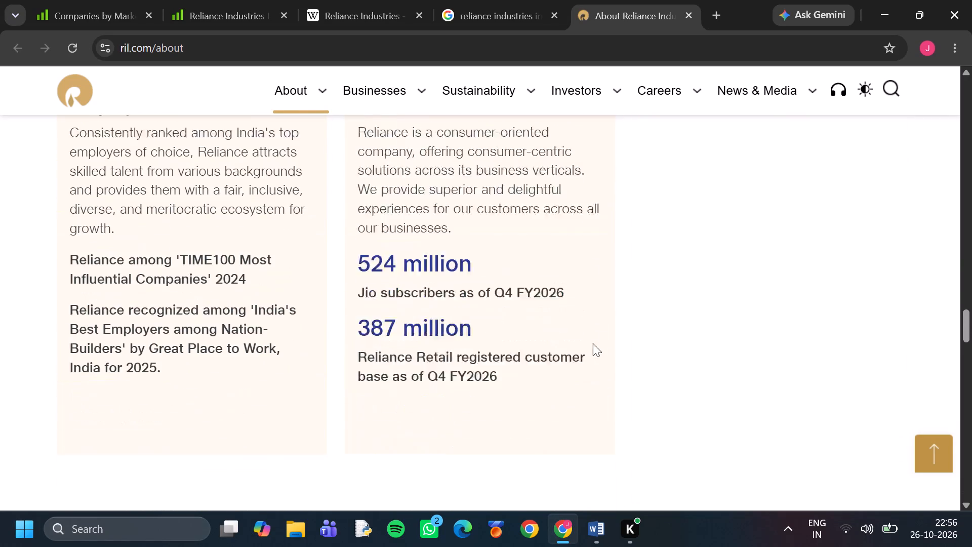
pyautogui.scroll(-4, 367, 289)
pyautogui.scroll(-1, 439, 266)
pyautogui.scroll(1, 439, 266)
pyautogui.scroll(-12, 439, 266)
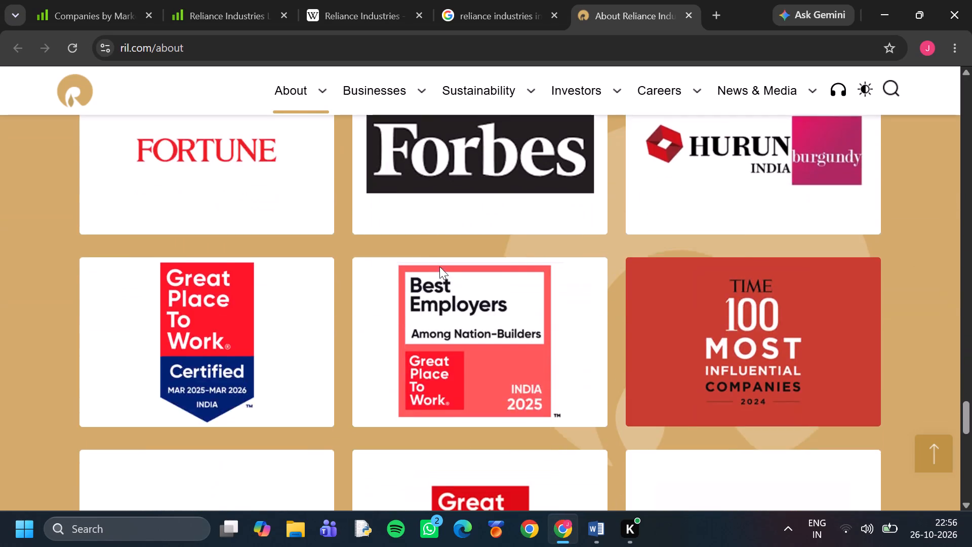
pyautogui.scroll(-3, 439, 266)
pyautogui.scroll(1, 439, 266)
pyautogui.scroll(-14, 439, 266)
pyautogui.scroll(3, 442, 262)
pyautogui.scroll(-1, 444, 257)
pyautogui.scroll(3, 445, 256)
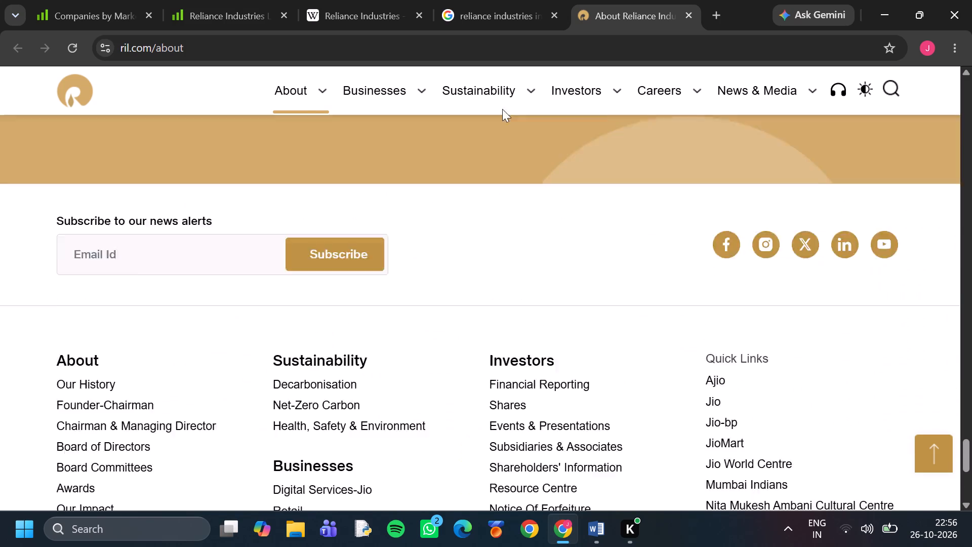
# Return to the Google results, open the Scribd document "Overview of Reliance Industries Limited" and read its introduction.
pyautogui.click(528, 0)
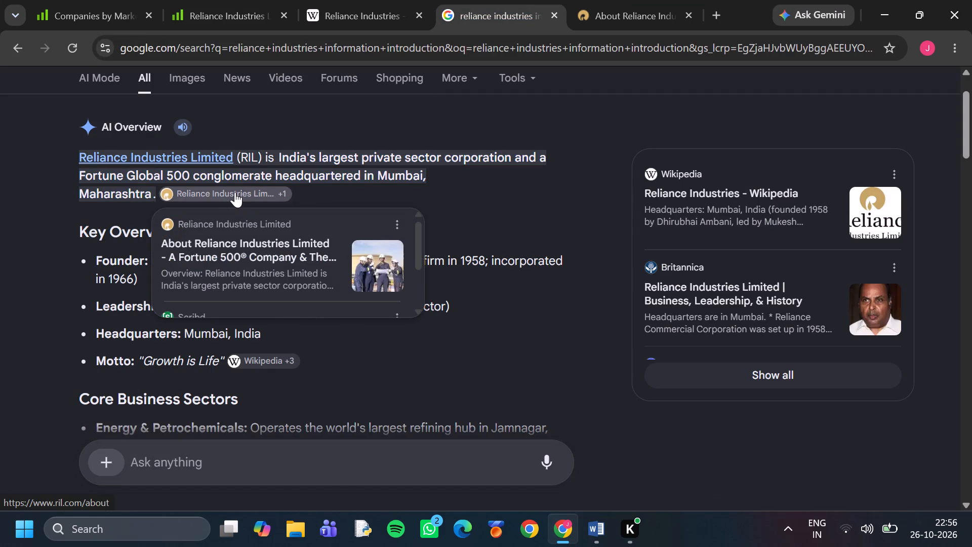
pyautogui.click(100, 154)
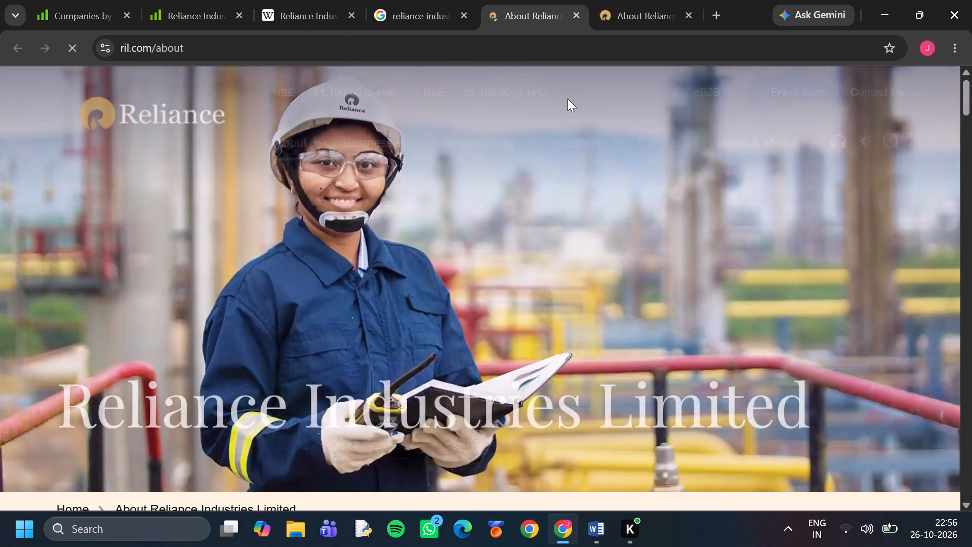
pyautogui.click(575, 15)
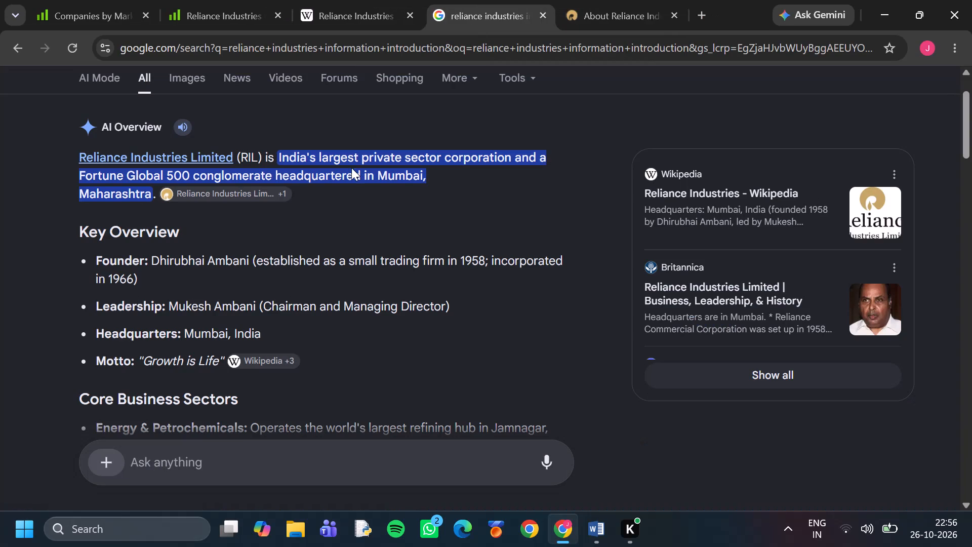
pyautogui.scroll(-2, 265, 238)
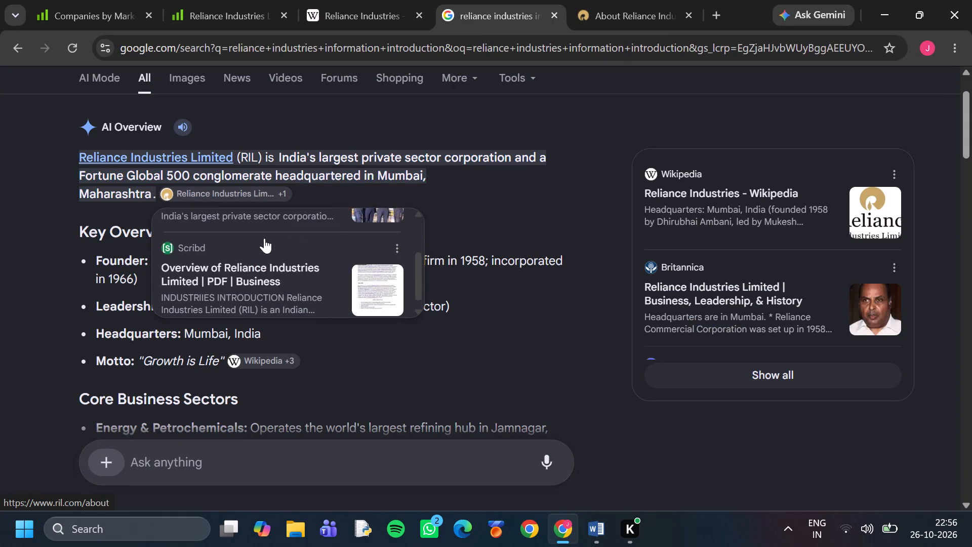
pyautogui.click(253, 254)
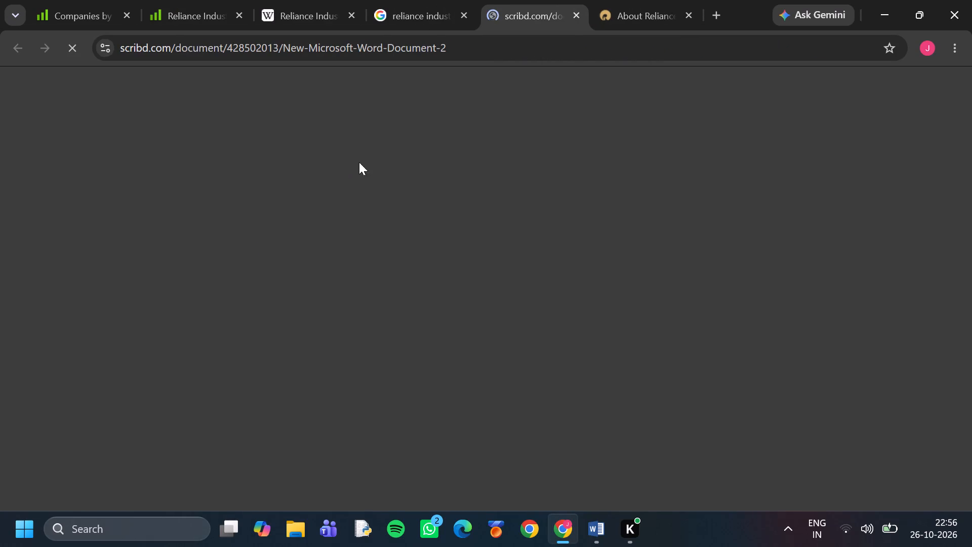
pyautogui.scroll(-1, 256, 271)
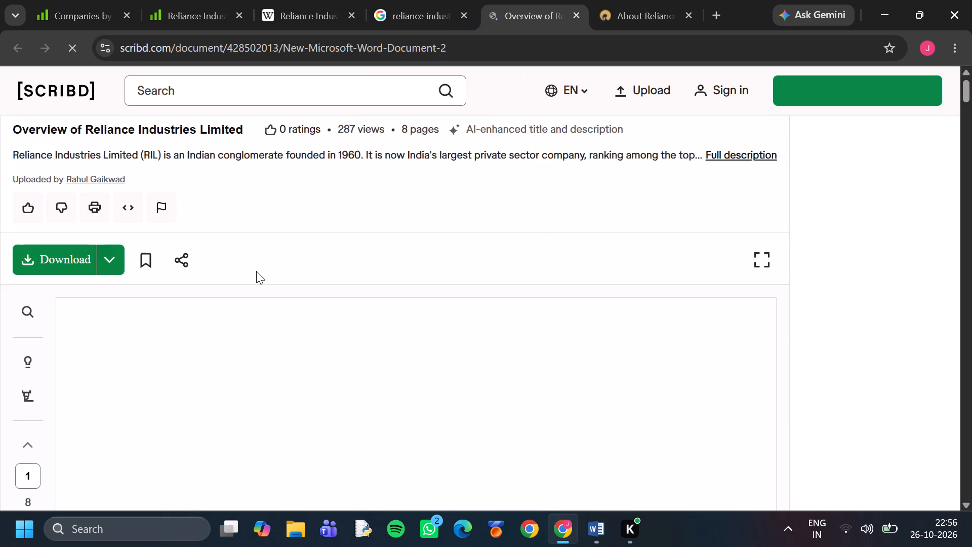
pyautogui.scroll(-3, 256, 271)
pyautogui.scroll(3, 297, 266)
pyautogui.scroll(2, 325, 206)
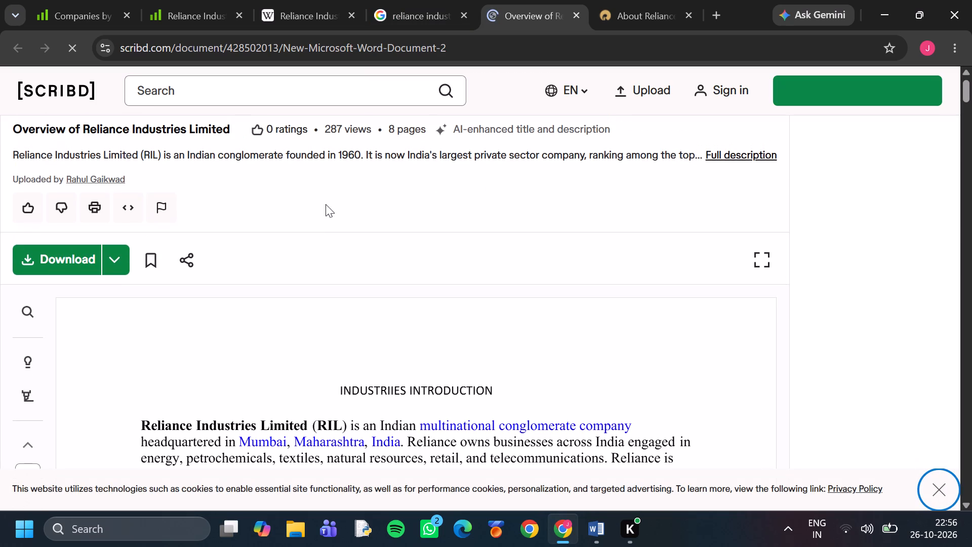
pyautogui.scroll(1, 326, 204)
pyautogui.scroll(-3, 366, 179)
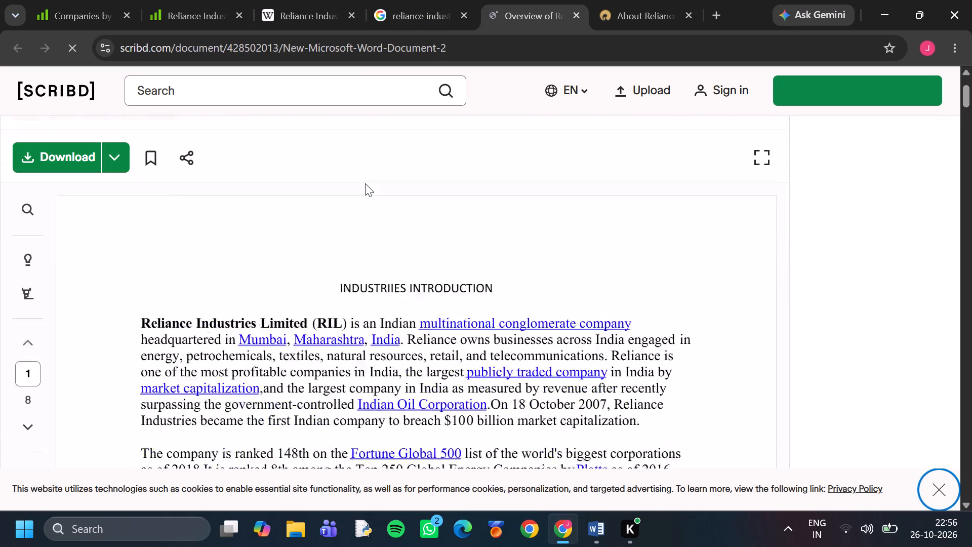
pyautogui.scroll(-1, 279, 291)
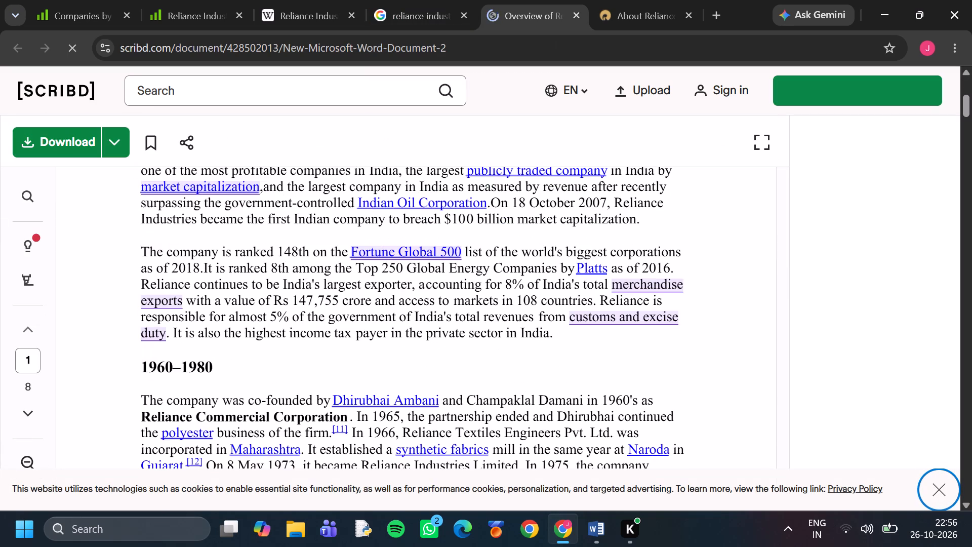
pyautogui.scroll(3, 298, 295)
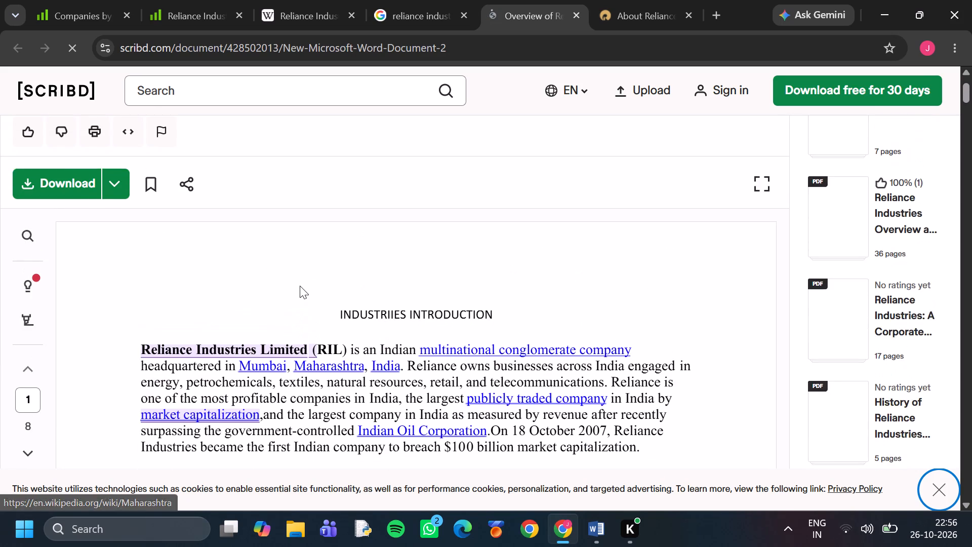
# Examine the Scribd document's introduction, 1960–1980 history and aims and objectives, and revisit the ril.com About page.
pyautogui.scroll(-7, 300, 286)
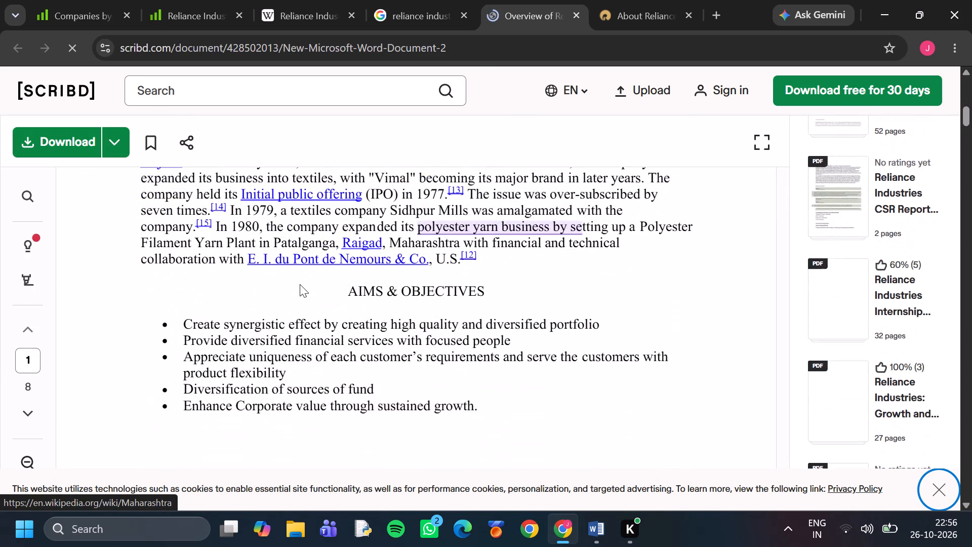
pyautogui.scroll(4, 300, 284)
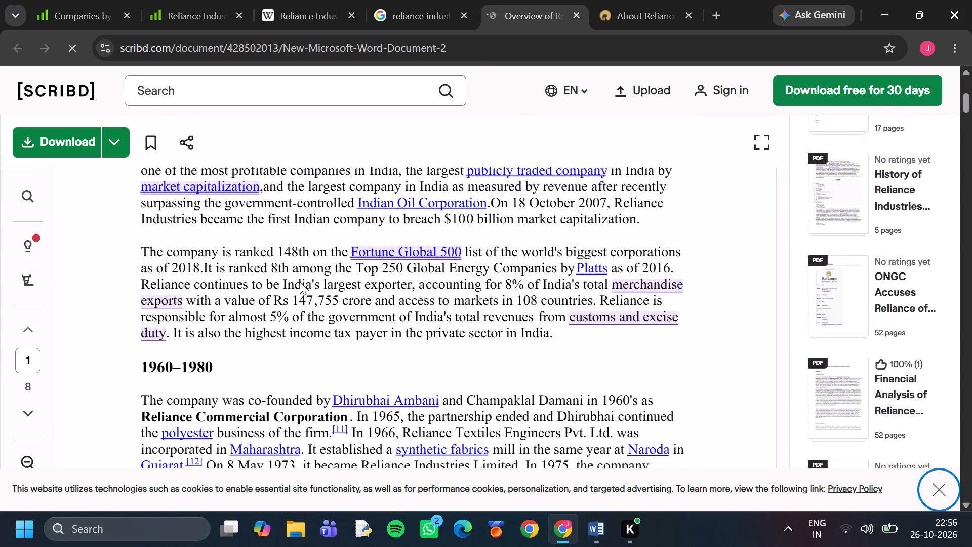
pyautogui.scroll(3, 300, 282)
pyautogui.scroll(-2, 300, 279)
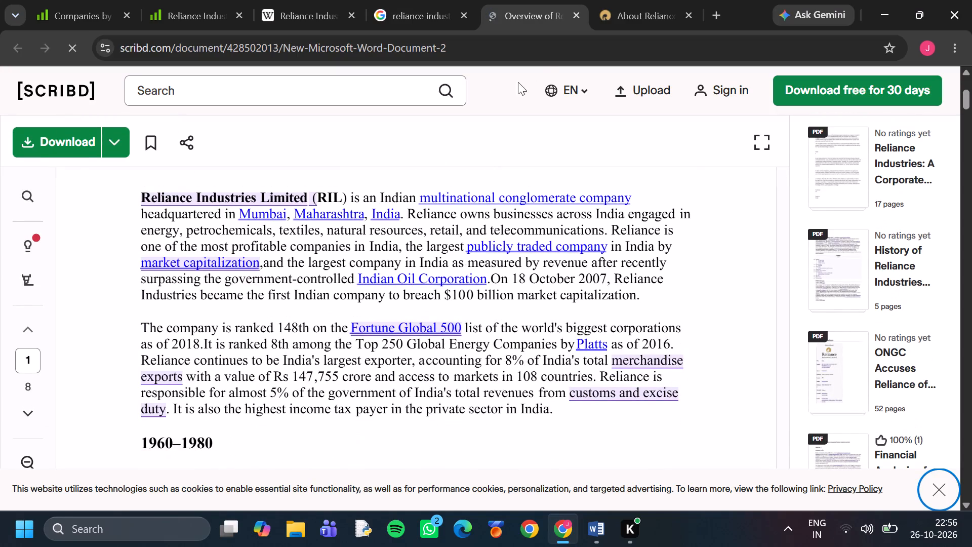
pyautogui.click(609, 27)
pyautogui.scroll(-3, 334, 277)
pyautogui.scroll(2, 329, 287)
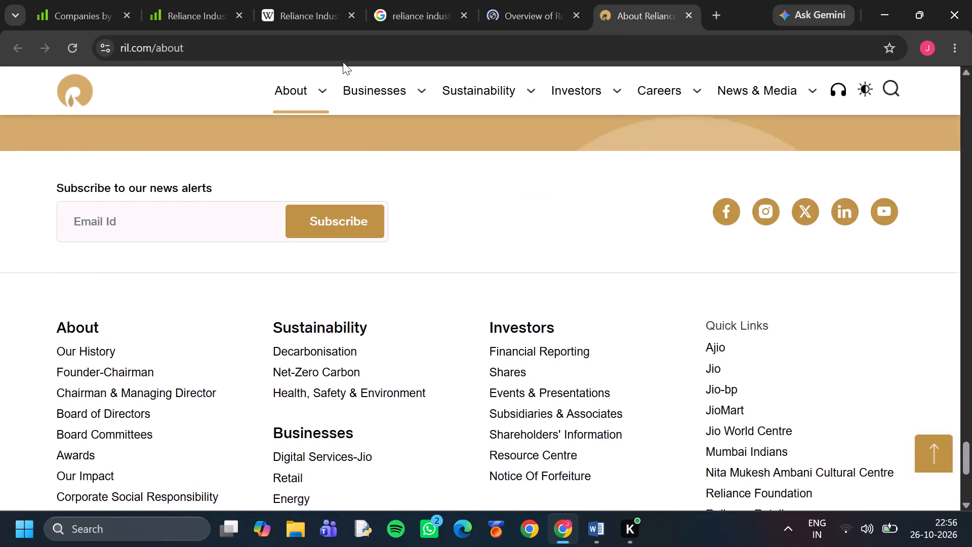
# Return to the Google results and examine the entries below the AI Overview, expanding the question "Who is the CEO of Reliance?".
pyautogui.click(424, 11)
pyautogui.scroll(-2, 189, 270)
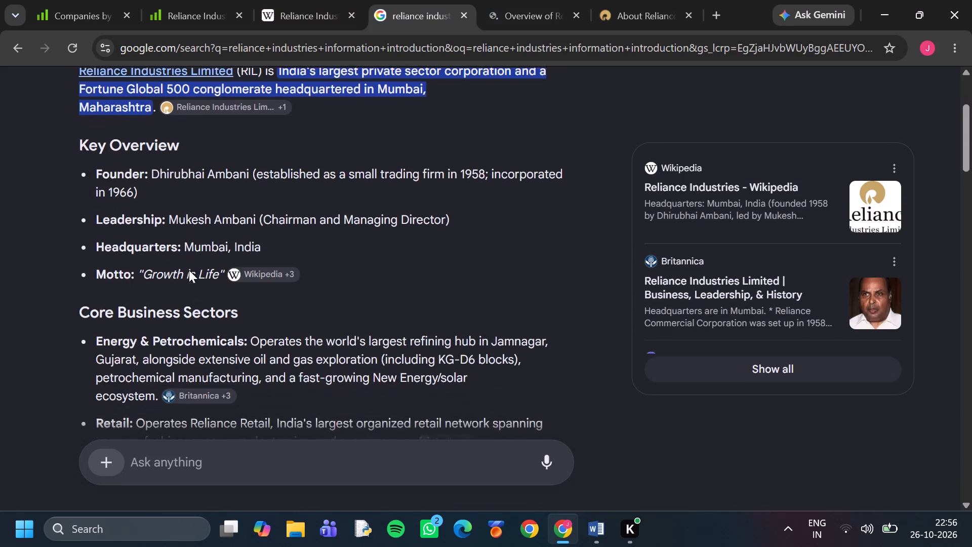
pyautogui.scroll(-9, 189, 270)
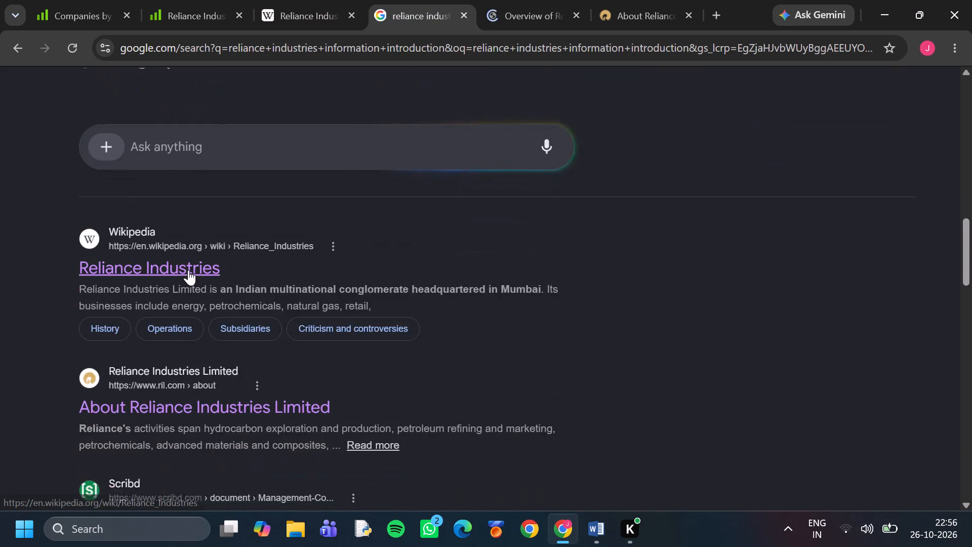
pyautogui.scroll(-3, 188, 270)
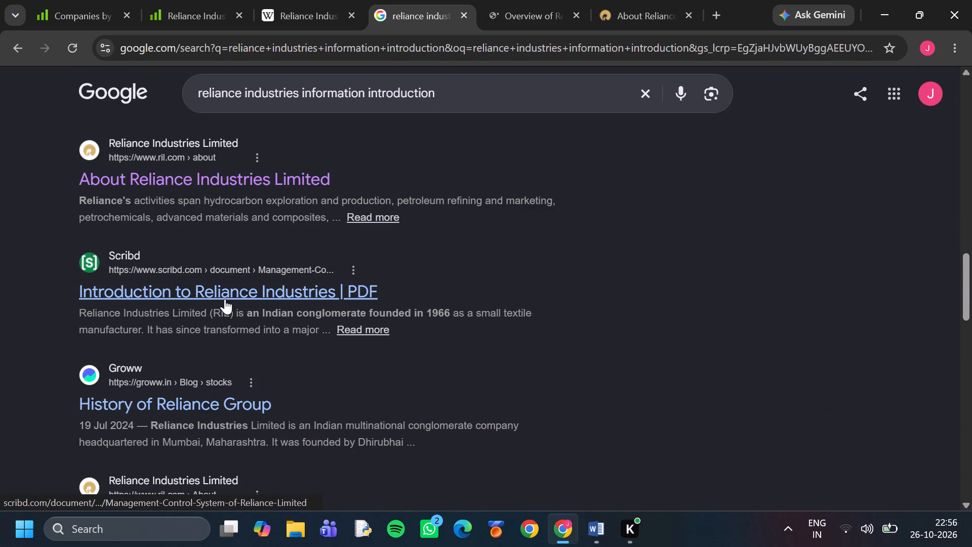
pyautogui.scroll(-2, 224, 303)
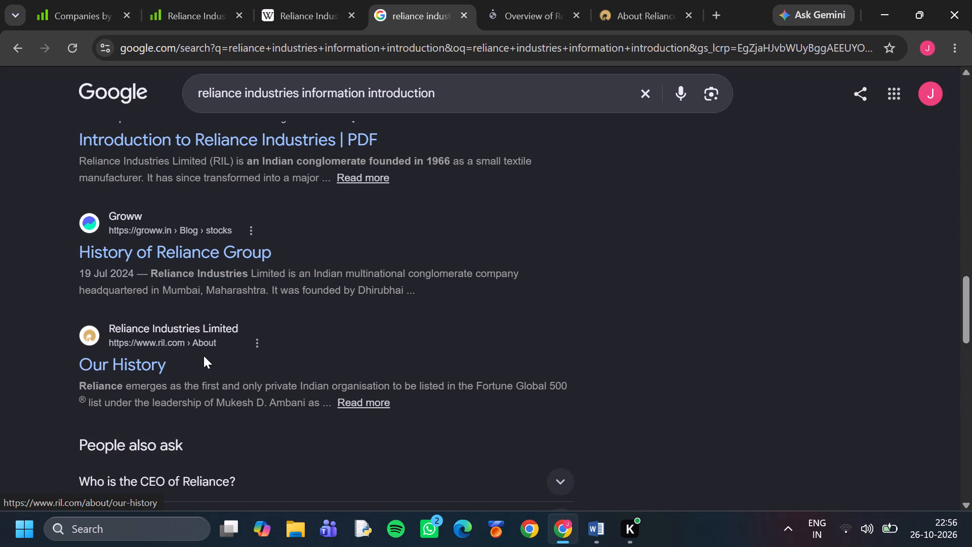
pyautogui.scroll(-2, 170, 349)
pyautogui.click(182, 333)
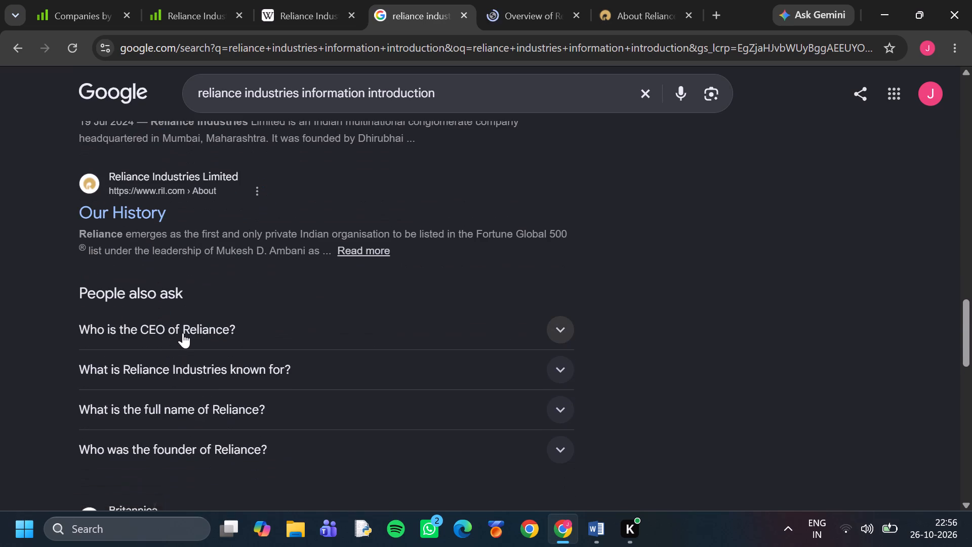
pyautogui.scroll(-3, 241, 331)
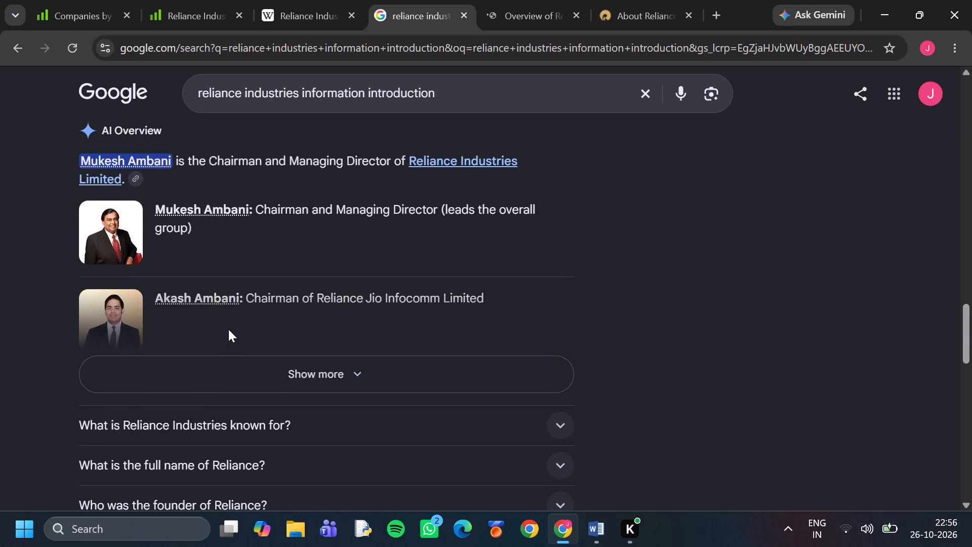
# Expand the question "What is Reliance Industries known for?" and copy its opening summary sentence through "digital services".
pyautogui.scroll(-1, 228, 329)
pyautogui.click(226, 345)
pyautogui.scroll(-1, 299, 345)
pyautogui.scroll(-1, 134, 331)
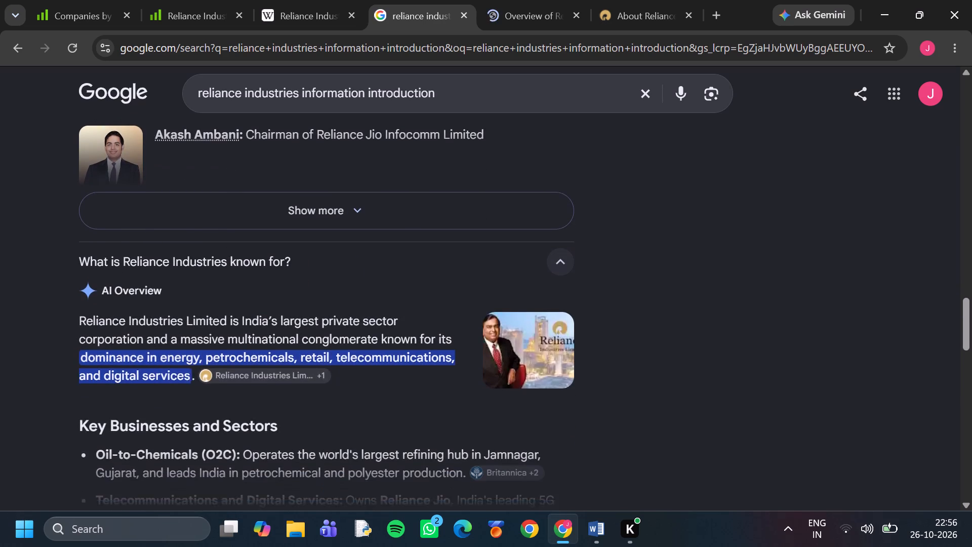
pyautogui.moveTo(73, 257); pyautogui.dragTo(134, 307)
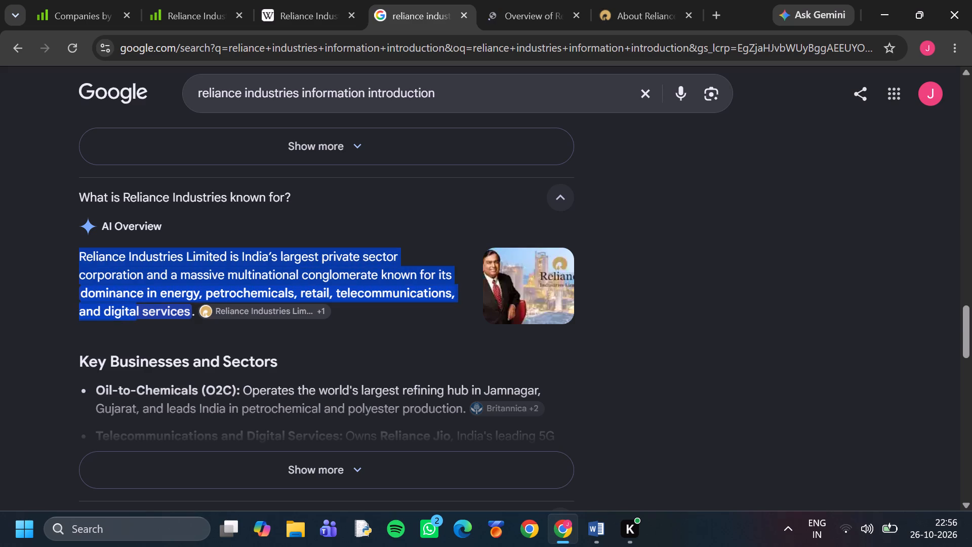
pyautogui.moveTo(134, 307); pyautogui.dragTo(193, 311)
pyautogui.hotkey('ctrl', 'c')
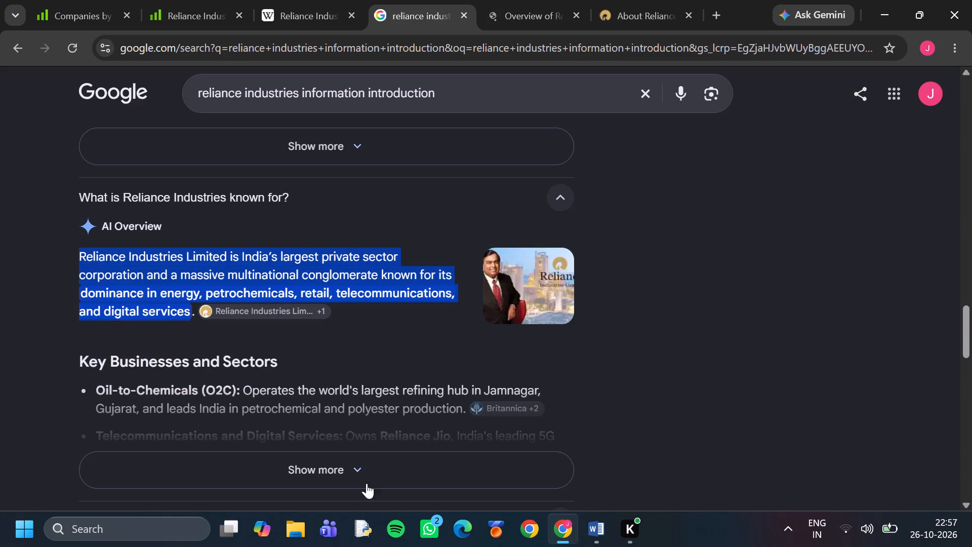
# In Word, paste the copied sentence below the second Introduction paragraph, undo it, and paste it again matching the document's text formatting.
pyautogui.click(606, 526)
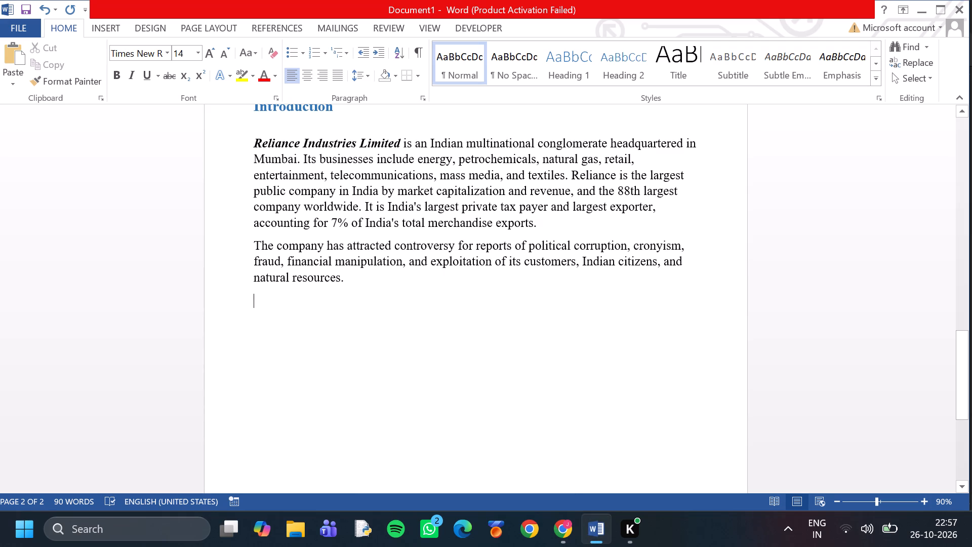
pyautogui.hotkey('ctrl', 'v')
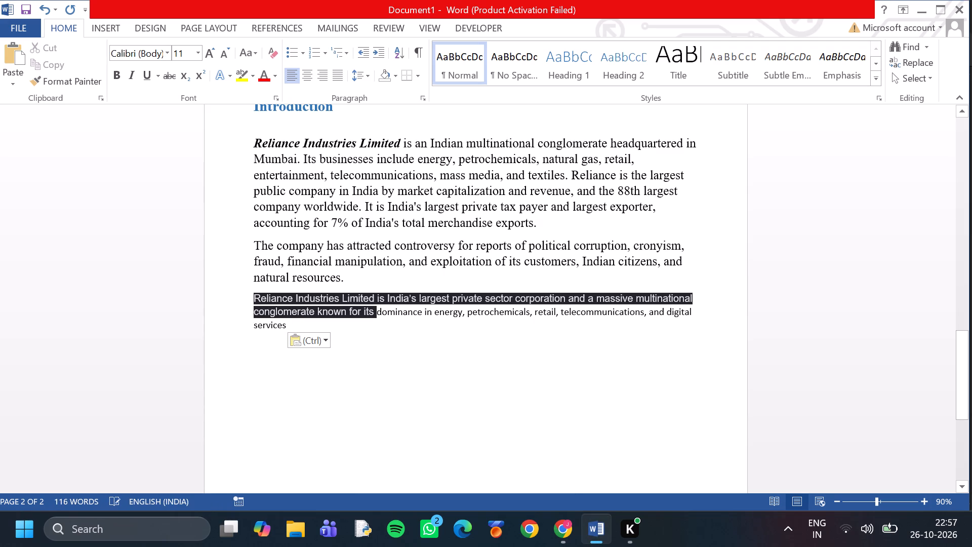
pyautogui.hotkey('ctrl', 'z')
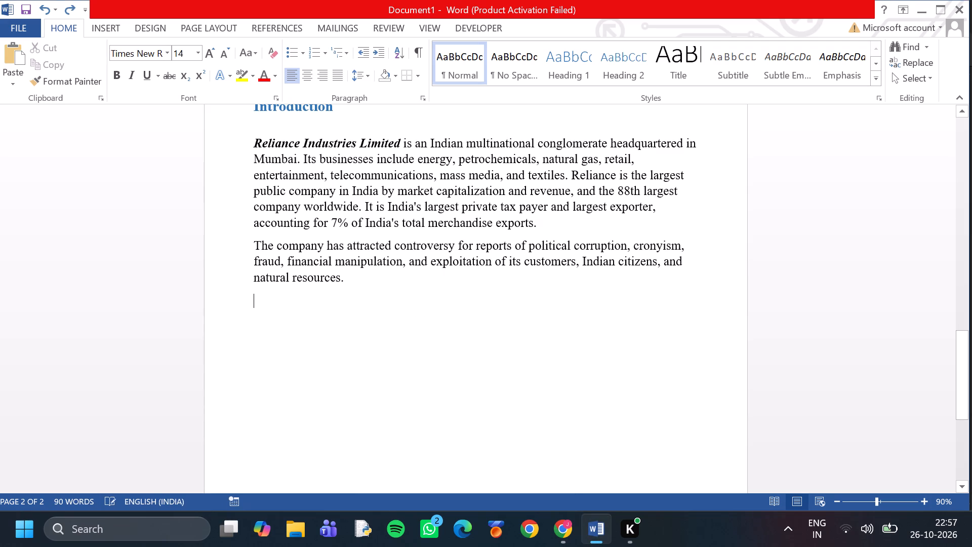
pyautogui.click(19, 77)
pyautogui.click(63, 119)
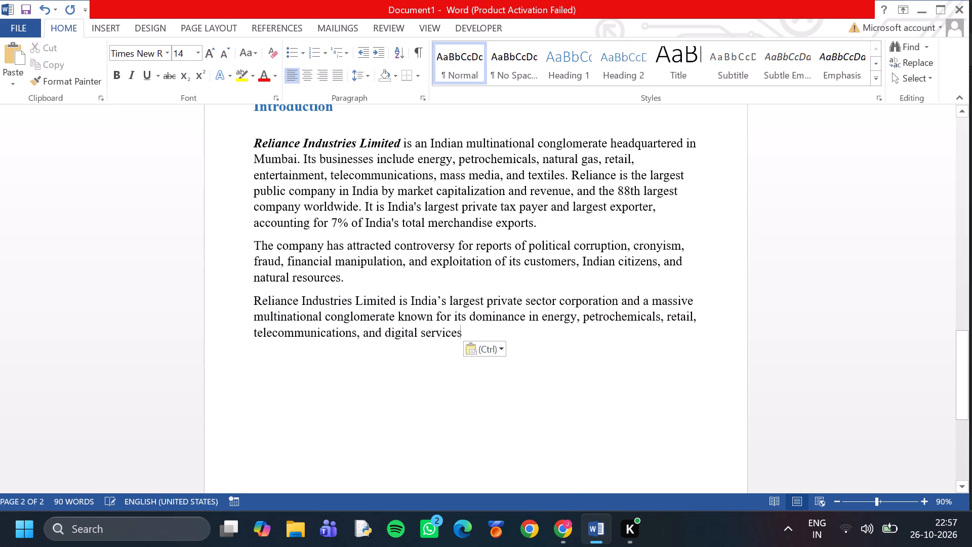
# End the pasted sentence with a period after "digital services" and start a new paragraph below it.
pyautogui.moveTo(471, 330); pyautogui.dragTo(279, 296)
pyautogui.click(360, 315)
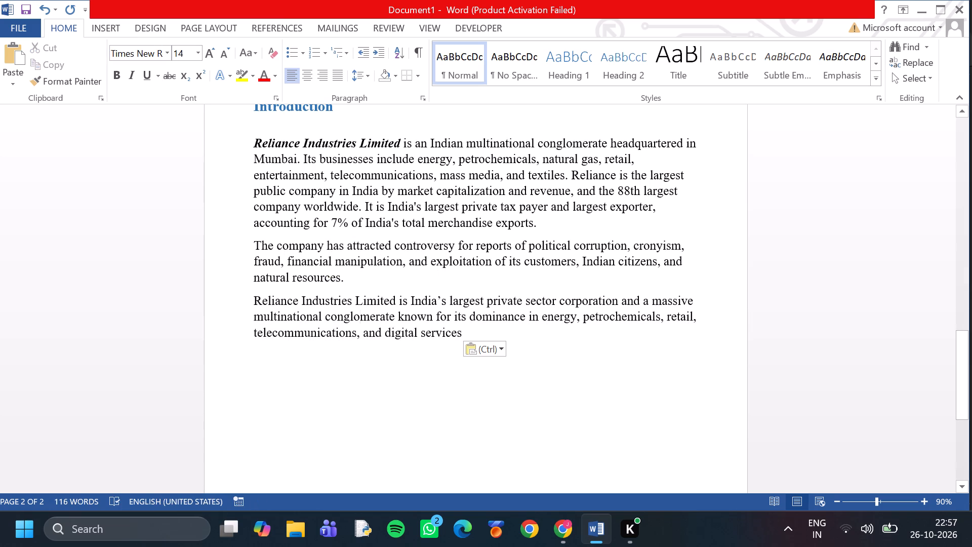
pyautogui.click(483, 334)
pyautogui.press('Return')
pyautogui.press('BackSpace')
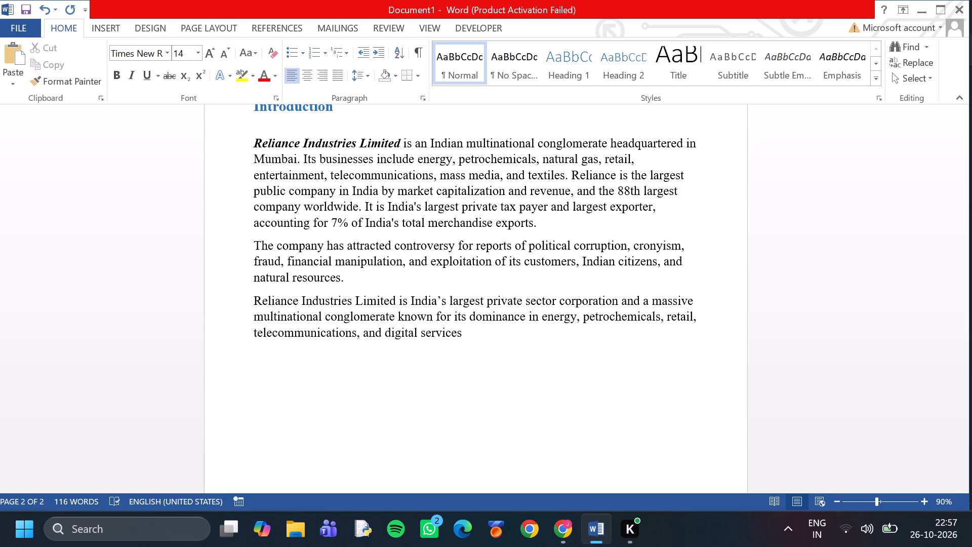
pyautogui.press('.')
pyautogui.press('Return')
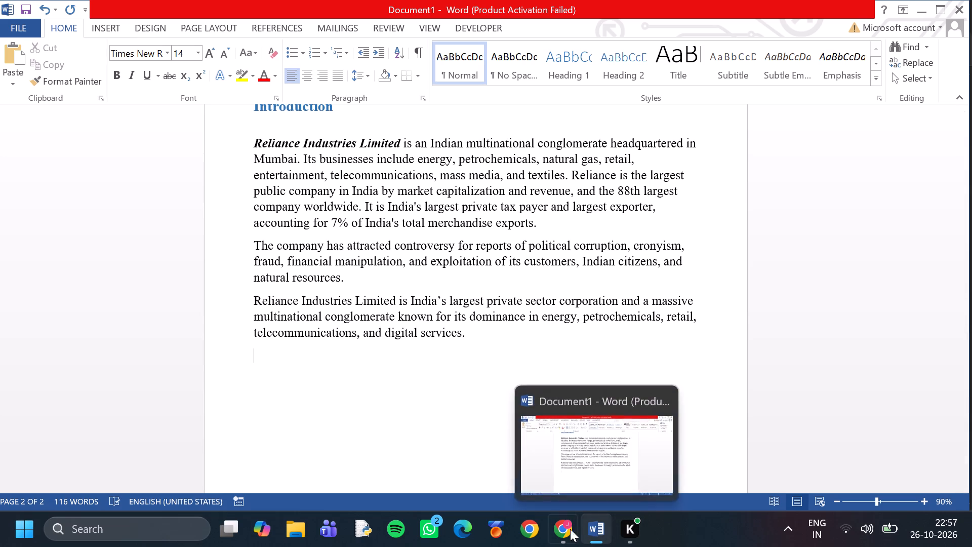
# Back in Chrome, dismiss the sign-in prompt on the Scribd document and reread its opening paragraph on the company's headquarters and businesses.
pyautogui.click(565, 529)
pyautogui.scroll(-1, 344, 308)
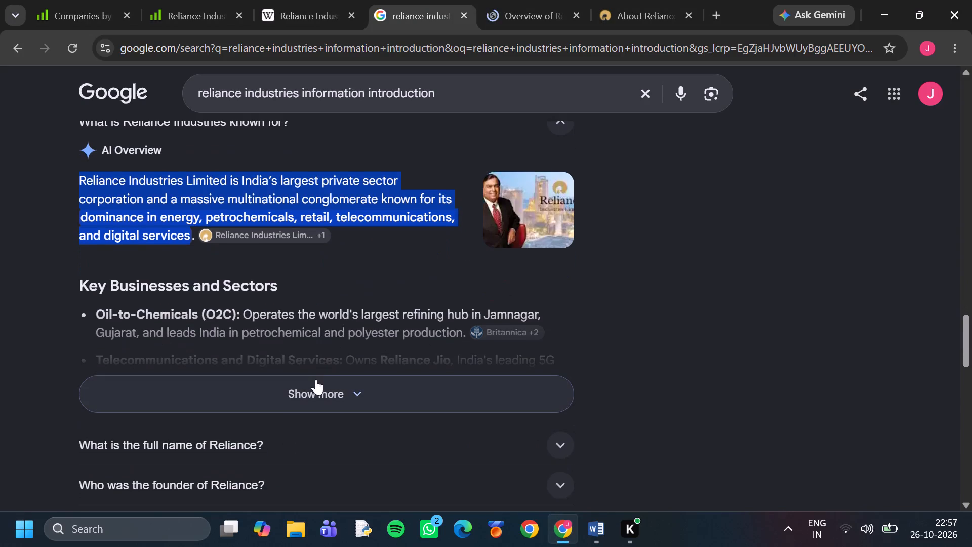
pyautogui.scroll(5, 328, 322)
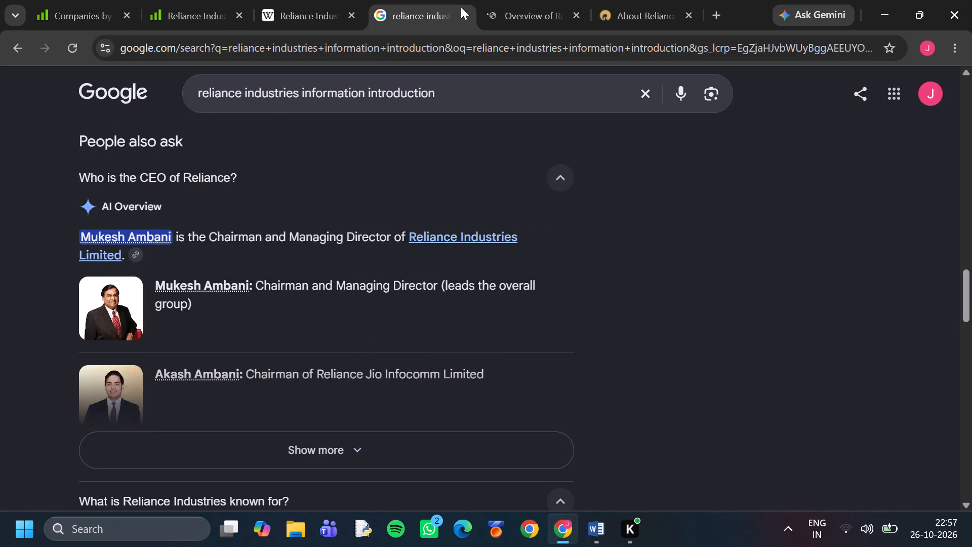
pyautogui.click(501, 0)
pyautogui.scroll(-1, 352, 198)
pyautogui.scroll(1, 289, 258)
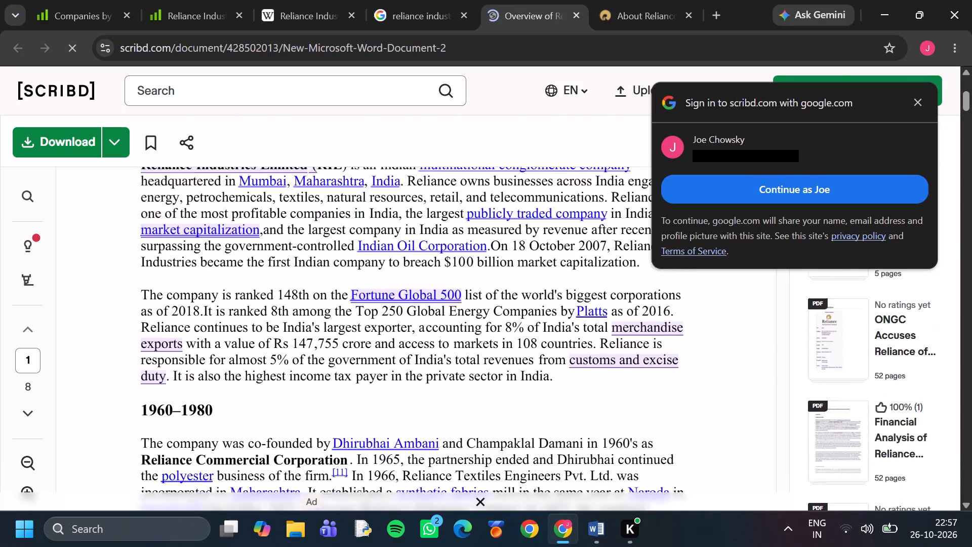
pyautogui.click(331, 249)
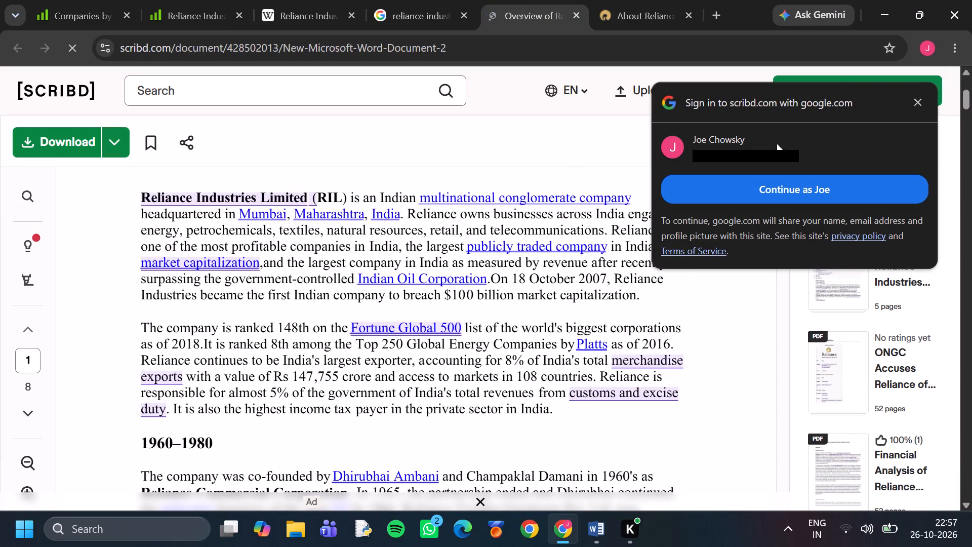
pyautogui.click(912, 100)
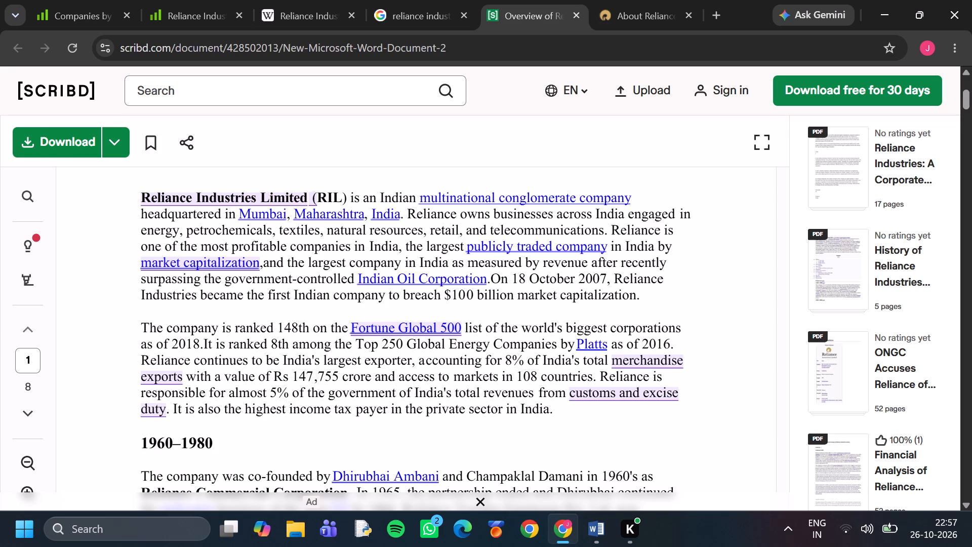
pyautogui.moveTo(403, 213); pyautogui.dragTo(407, 214)
pyautogui.moveTo(407, 214); pyautogui.dragTo(415, 221)
pyautogui.click(420, 235)
pyautogui.click(476, 216)
# In Word, continue the third Introduction paragraph with "Its headquarters is in Mumbai , Maharashtra", checking the location against the Scribd document.
pyautogui.click(590, 536)
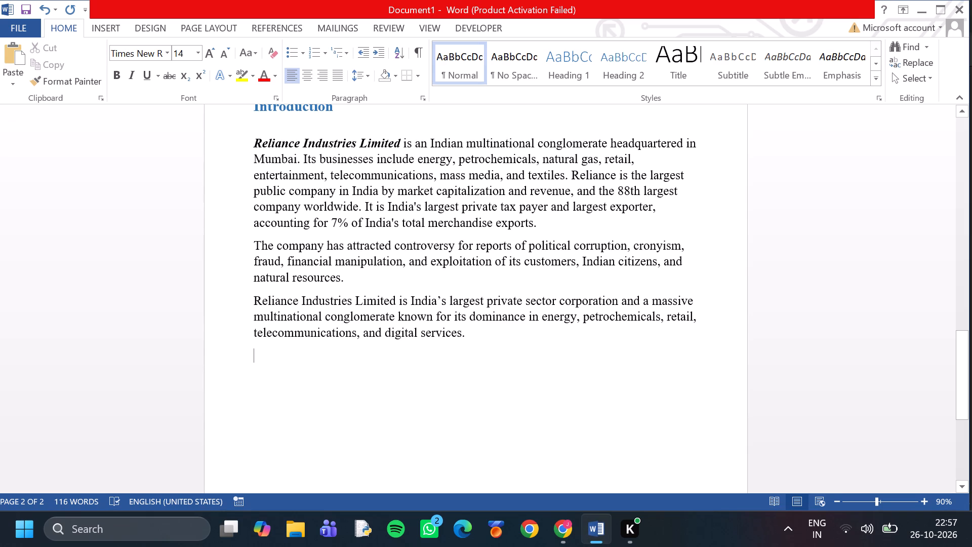
pyautogui.click(504, 341)
pyautogui.press('space')
pyautogui.press('h')
pyautogui.write('eaquarters')
pyautogui.press('space')
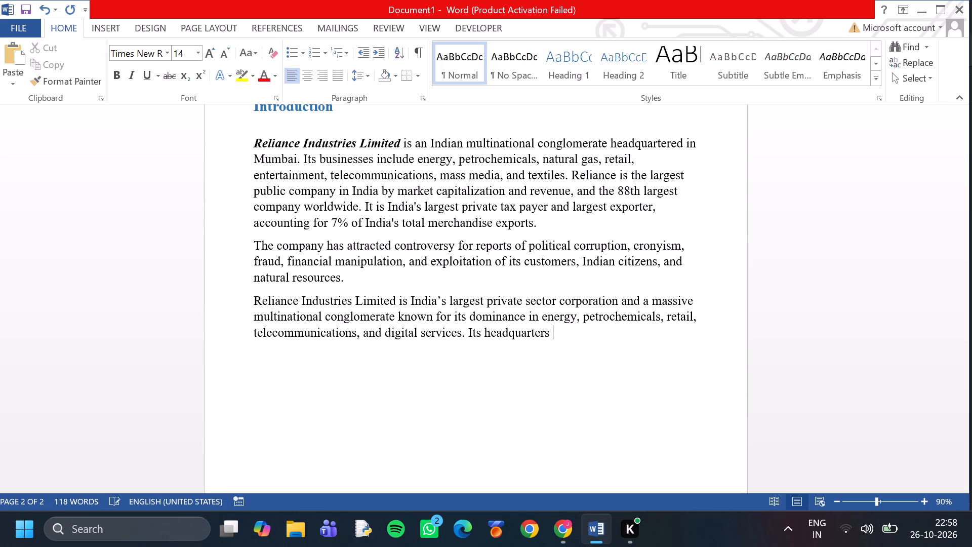
pyautogui.click(565, 538)
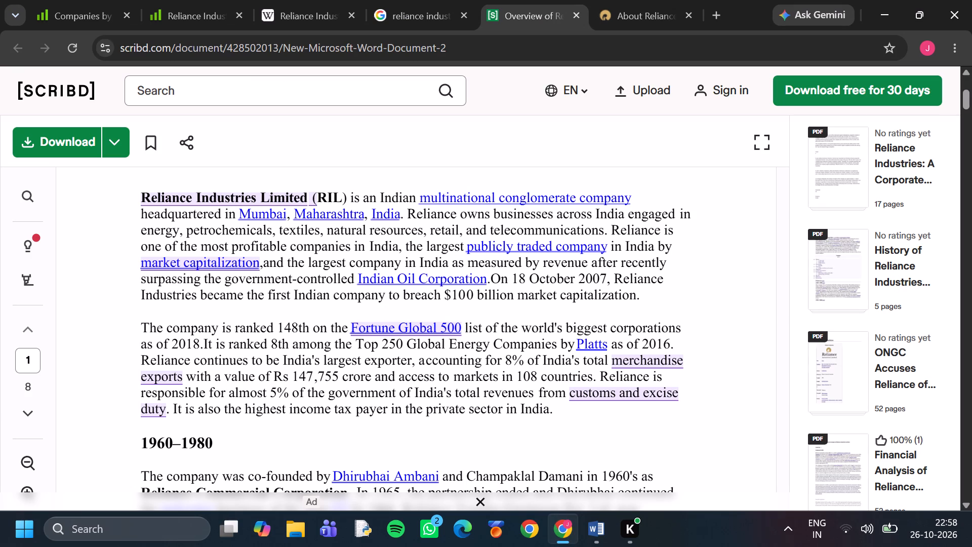
pyautogui.click(287, 237)
pyautogui.moveTo(275, 236); pyautogui.dragTo(327, 243)
pyautogui.click(376, 250)
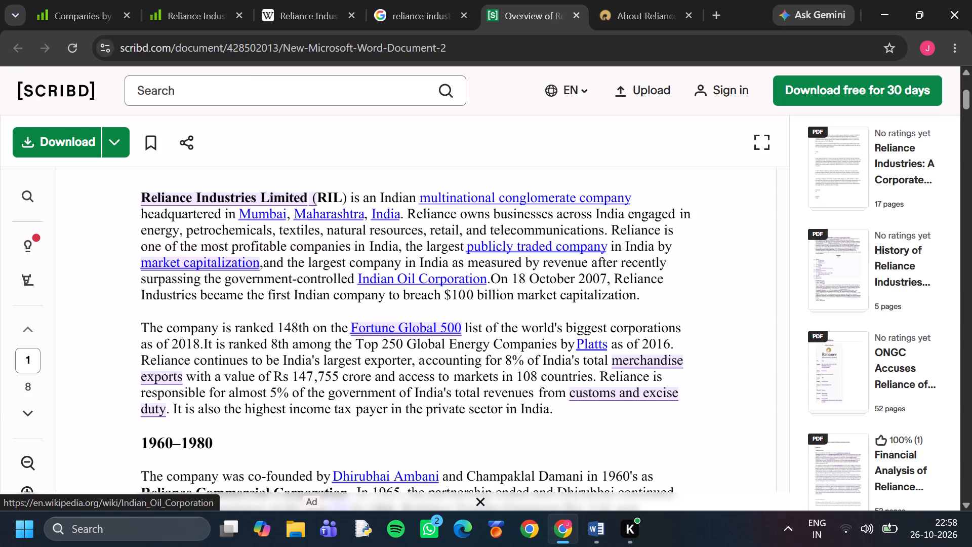
pyautogui.click(591, 475)
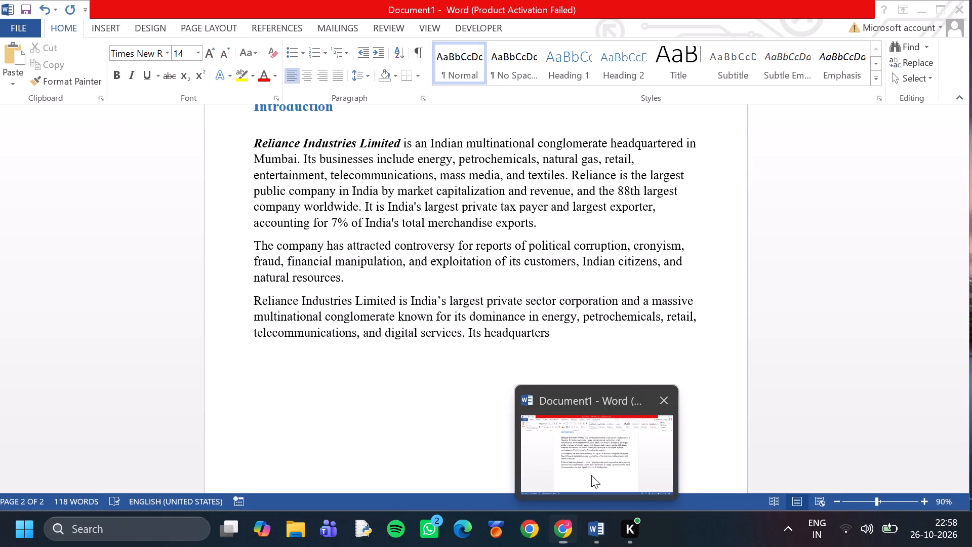
pyautogui.write('is in')
pyautogui.press('space')
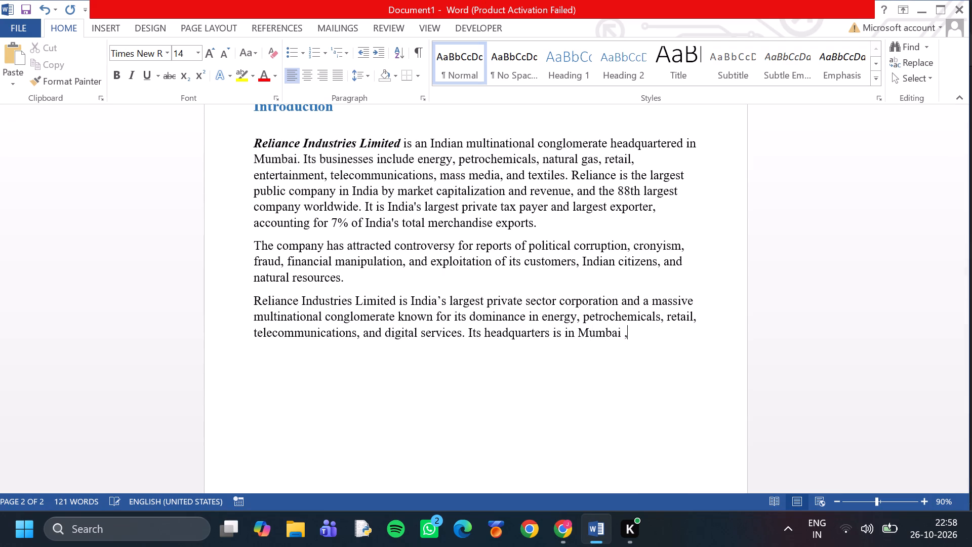
pyautogui.press('h')
pyautogui.write('tra')
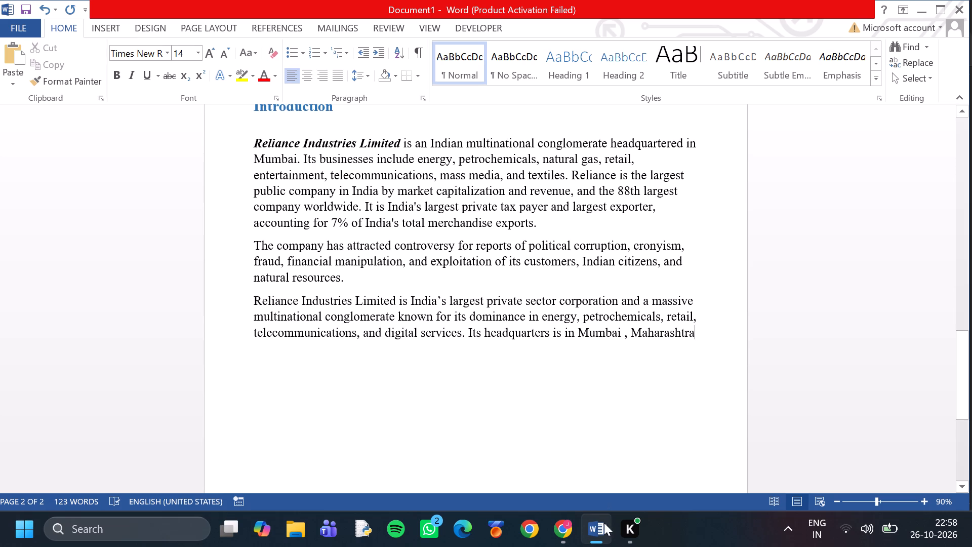
# Recheck the Scribd source and complete the headquarters sentence in Word with ", India.".
pyautogui.click(573, 527)
pyautogui.click(558, 527)
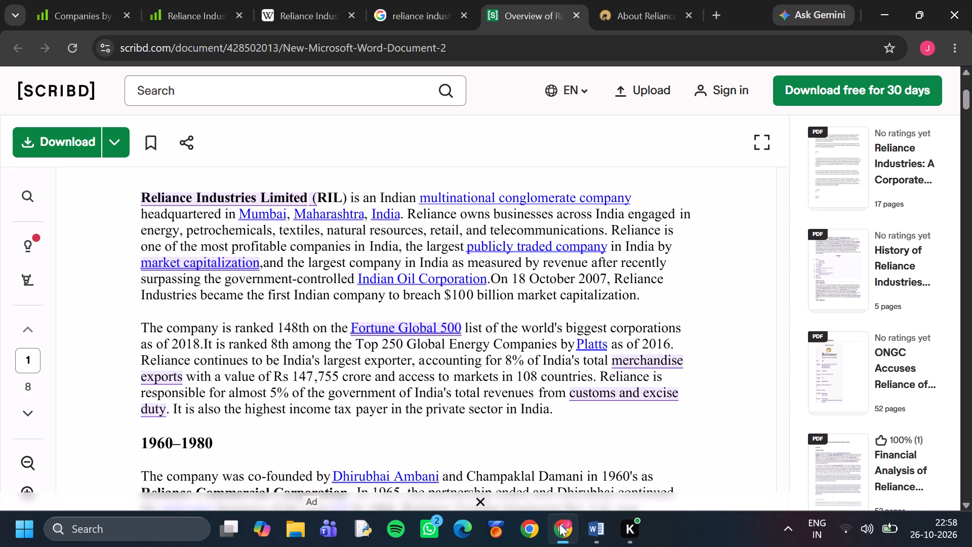
pyautogui.click(591, 523)
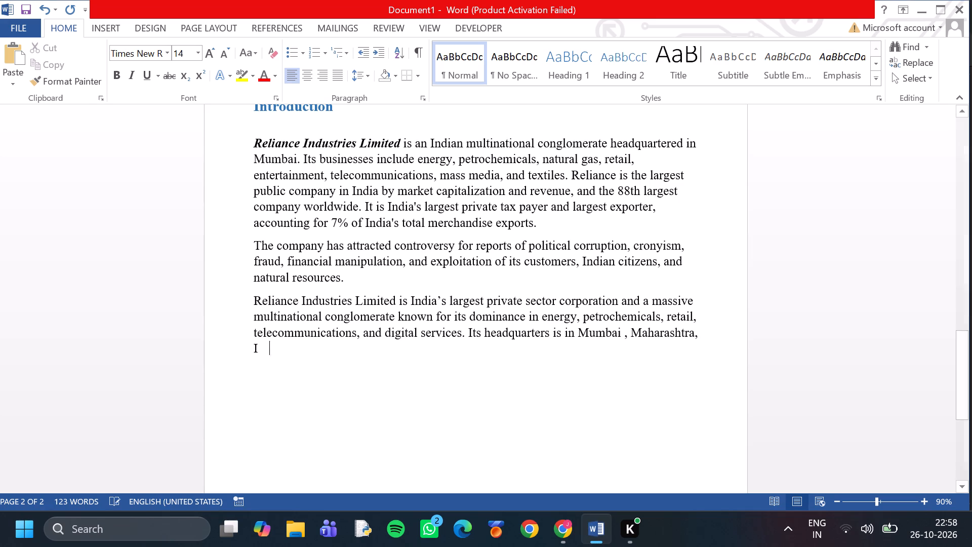
pyautogui.press('BackSpace')
pyautogui.press('BackSpace')
pyautogui.write('dia')
pyautogui.press('.')
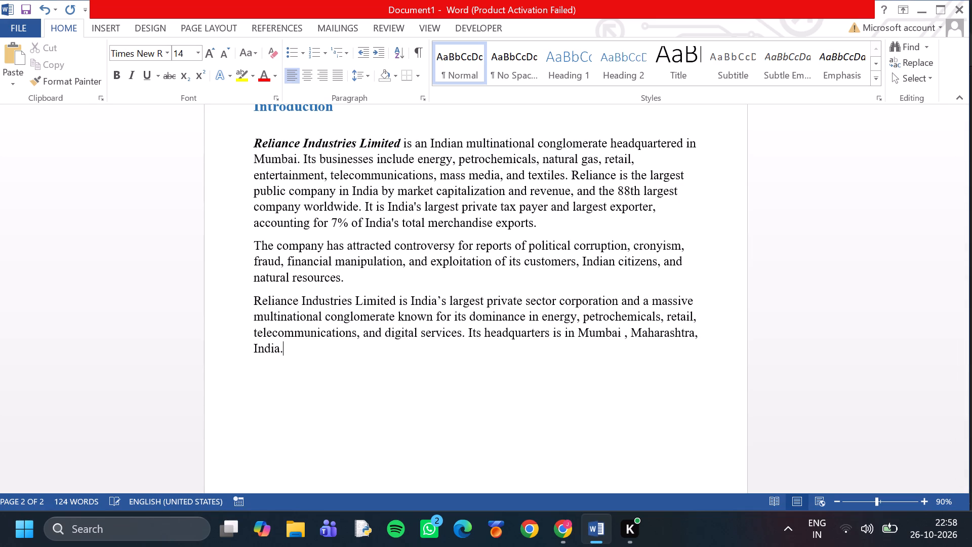
# Underline and bold the location "Mumbai , Maharashtra, India" in the headquarters sentence.
pyautogui.moveTo(277, 346); pyautogui.dragTo(249, 347)
pyautogui.moveTo(249, 347); pyautogui.dragTo(582, 333)
pyautogui.click(141, 77)
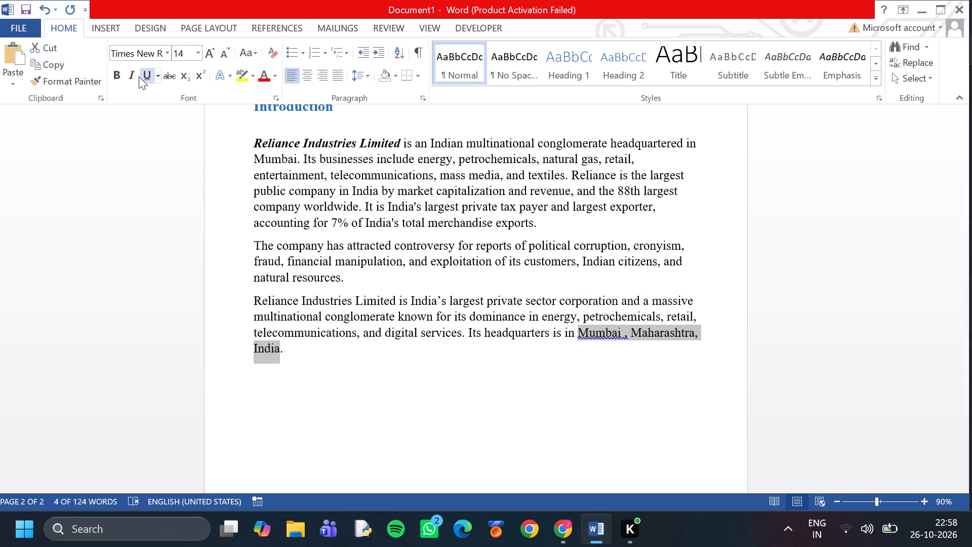
pyautogui.click(119, 77)
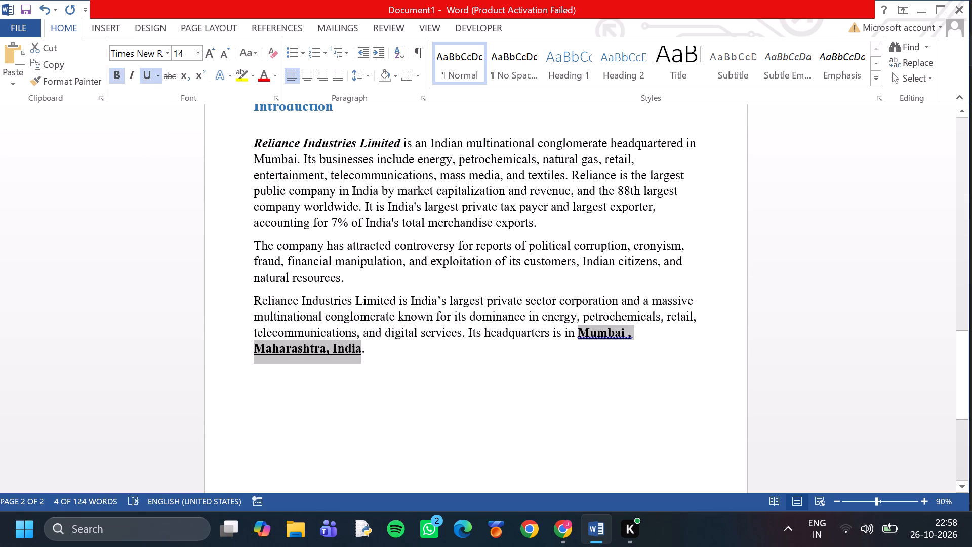
# Remove the bold and underline from the comma after "Mumbai" and from the space before it.
pyautogui.click(625, 342)
pyautogui.moveTo(628, 336); pyautogui.dragTo(633, 336)
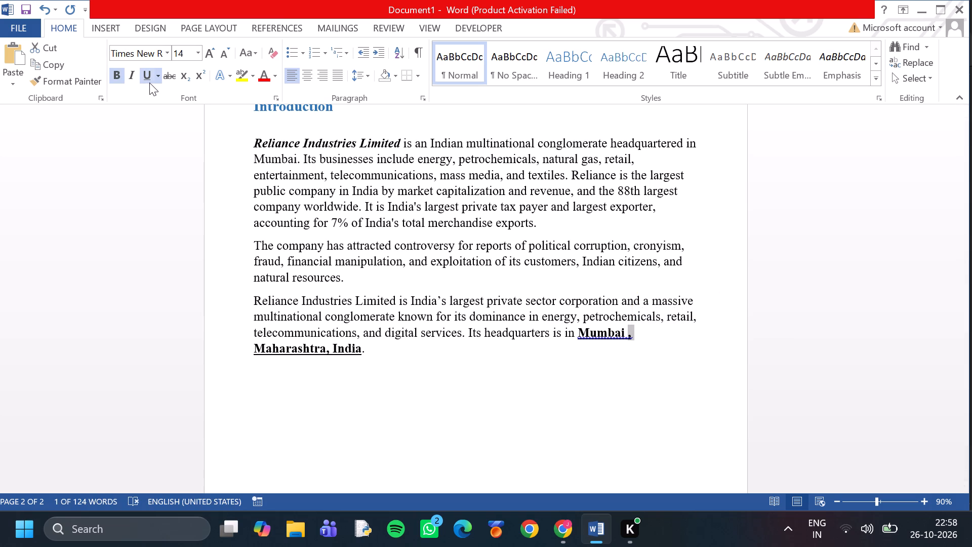
pyautogui.click(149, 82)
pyautogui.click(114, 77)
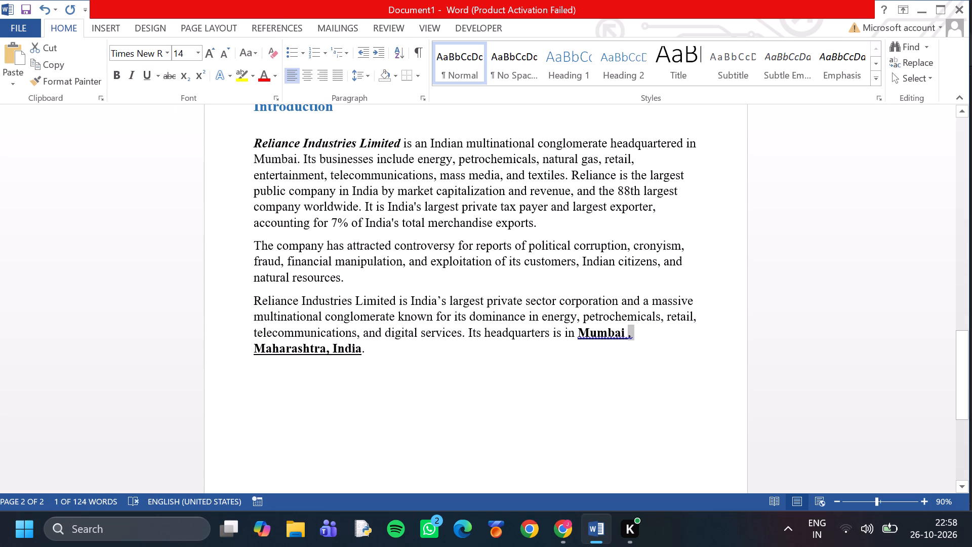
pyautogui.click(626, 336)
pyautogui.click(624, 335)
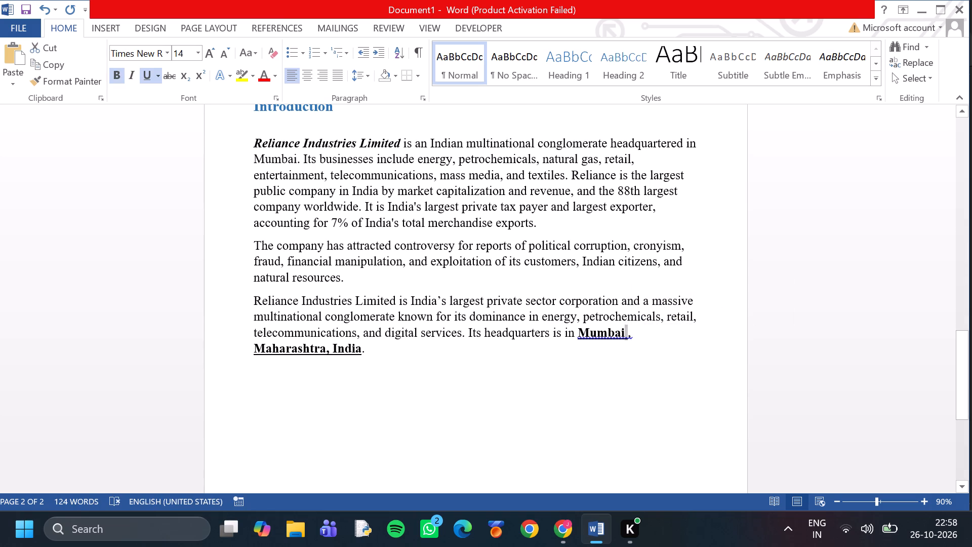
pyautogui.click(143, 70)
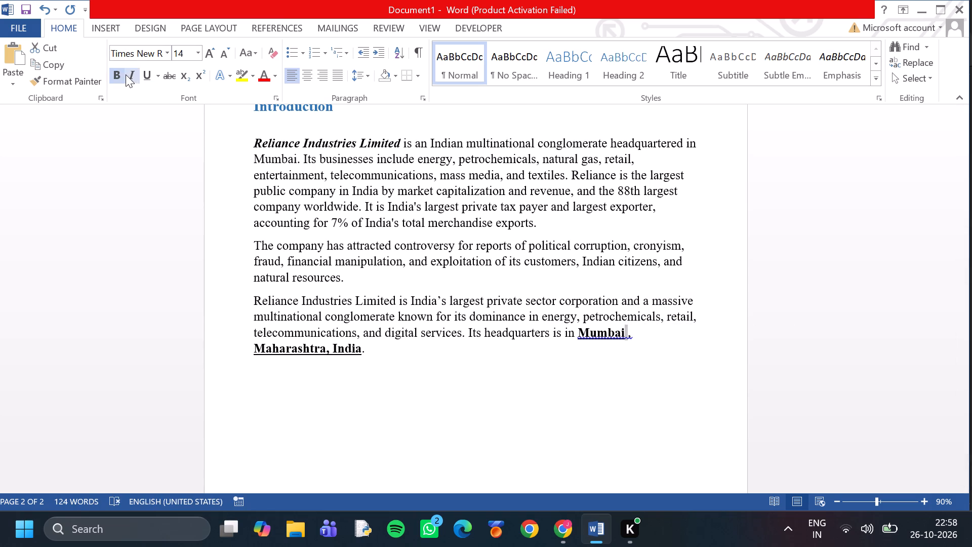
pyautogui.click(121, 72)
pyautogui.click(619, 355)
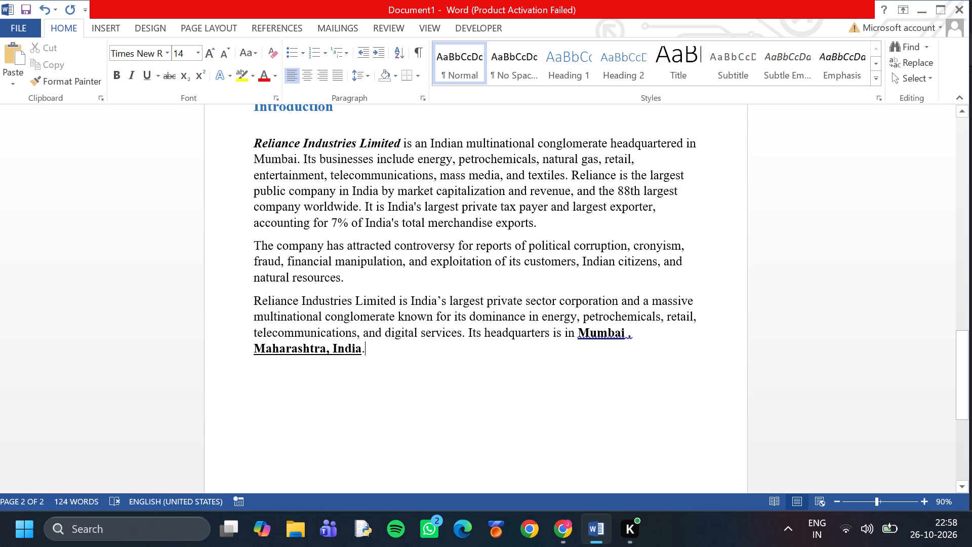
# Delete the extra space between "Mumbai" and the comma in the headquarters sentence.
pyautogui.click(639, 348)
pyautogui.click(627, 337)
pyautogui.press('space')
pyautogui.click(664, 380)
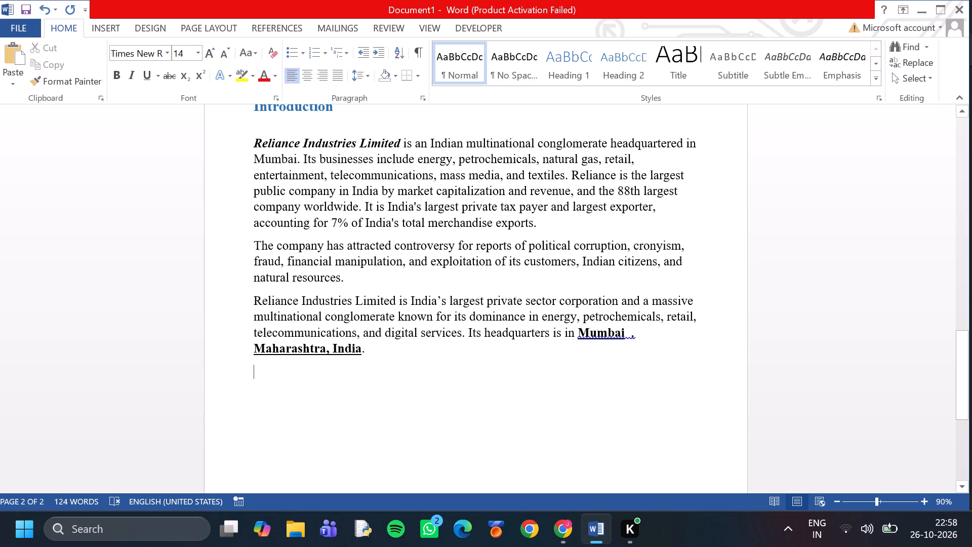
pyautogui.click(628, 333)
pyautogui.press('BackSpace')
pyautogui.press('Right')
pyautogui.press('BackSpace')
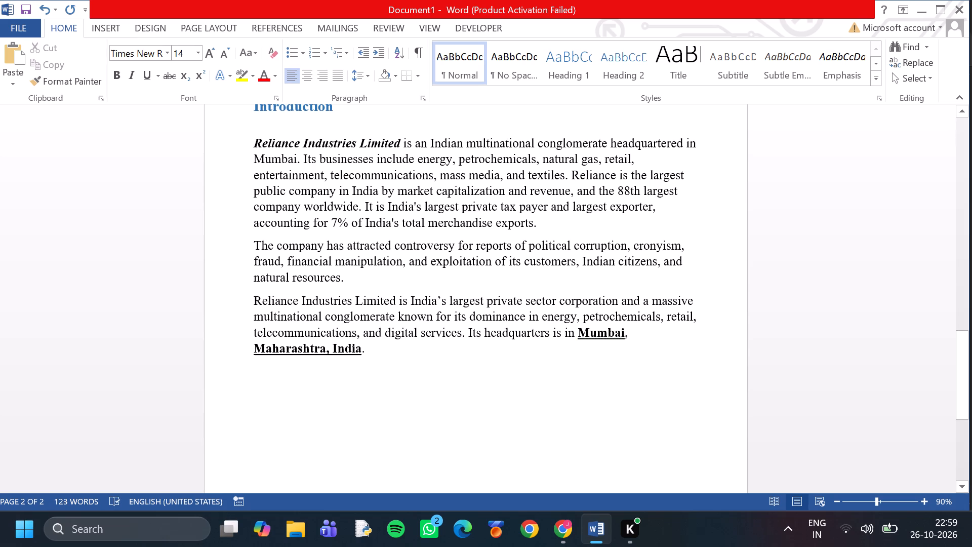
pyautogui.click(520, 381)
# Leave a blank line after the headquarters sentence and add the level 1 heading "History" below it.
pyautogui.click(368, 363)
pyautogui.scroll(-1, 396, 325)
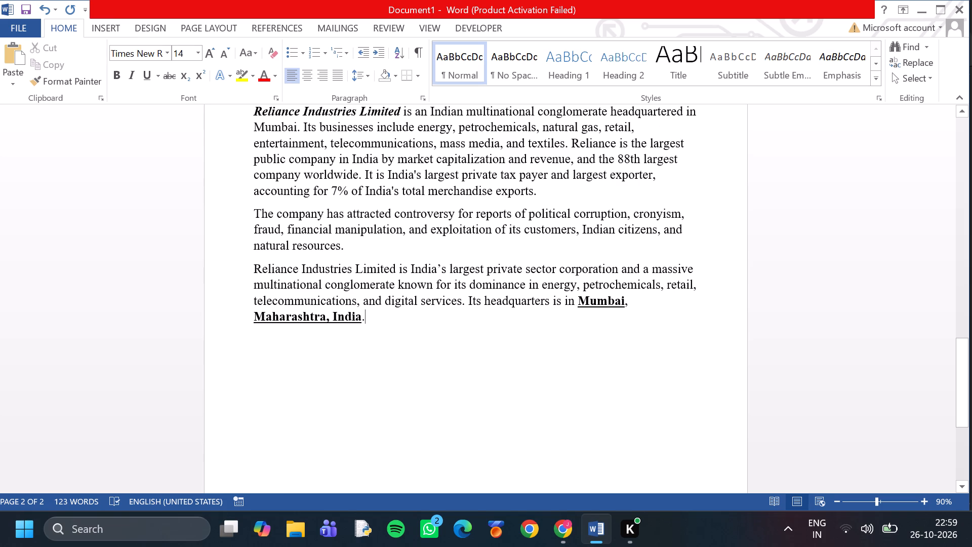
pyautogui.press('Return')
pyautogui.press('Return')
pyautogui.scroll(3, 390, 323)
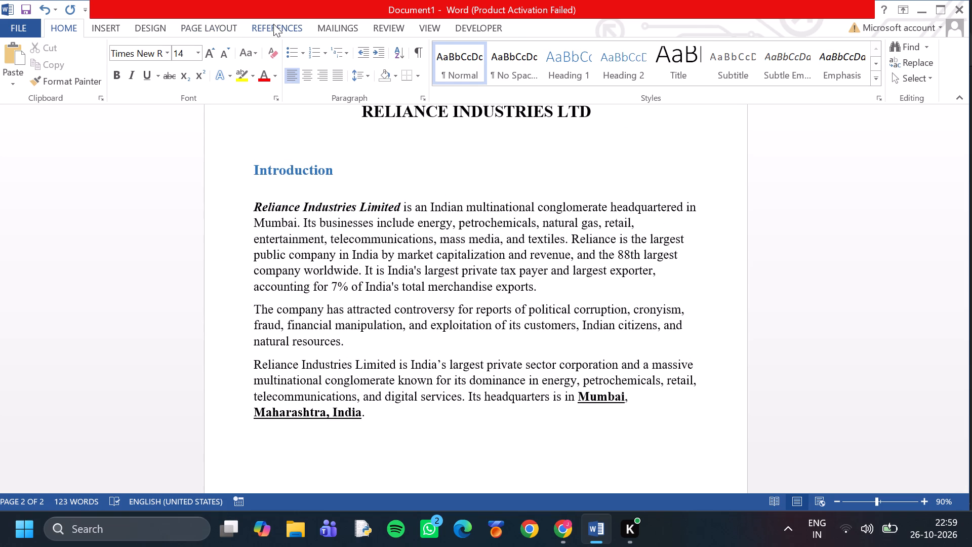
pyautogui.click(273, 24)
pyautogui.click(68, 47)
pyautogui.click(94, 80)
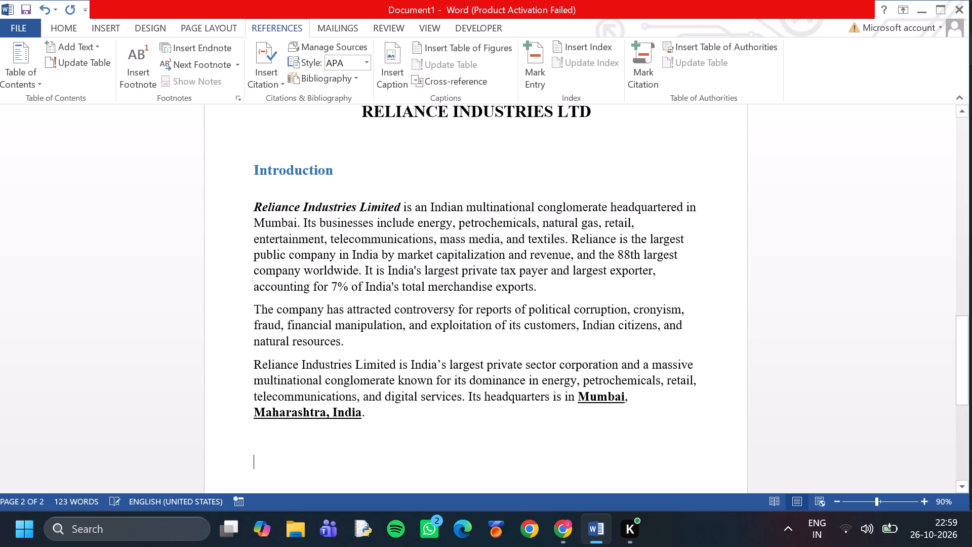
pyautogui.scroll(-2, 362, 298)
pyautogui.write('HI')
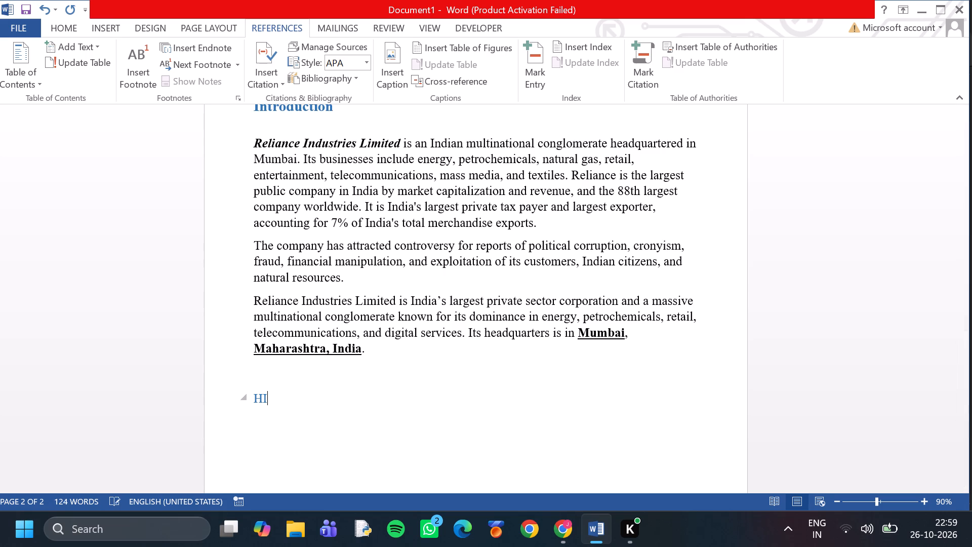
pyautogui.press('BackSpace')
pyautogui.press('space')
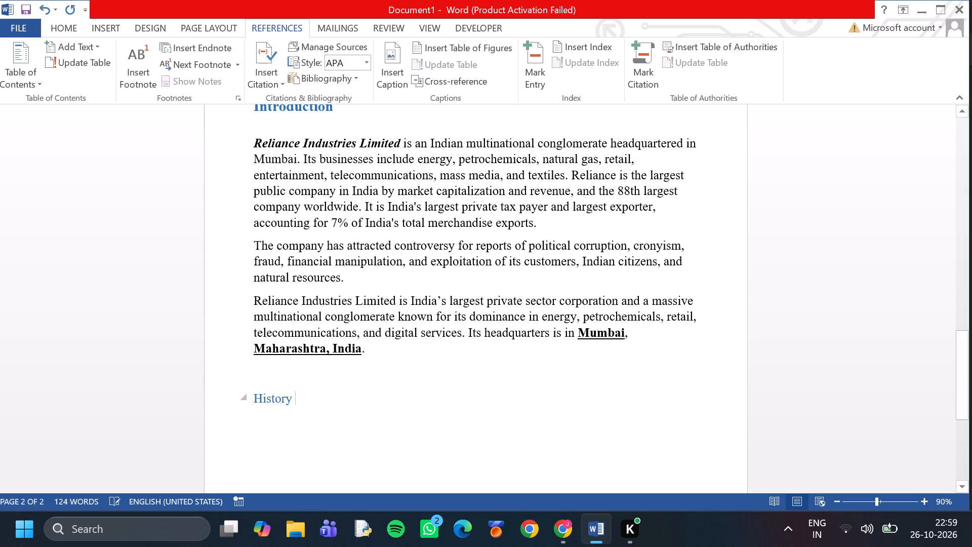
# Set the font size of the "History" heading to 16.
pyautogui.moveTo(295, 406); pyautogui.dragTo(252, 406)
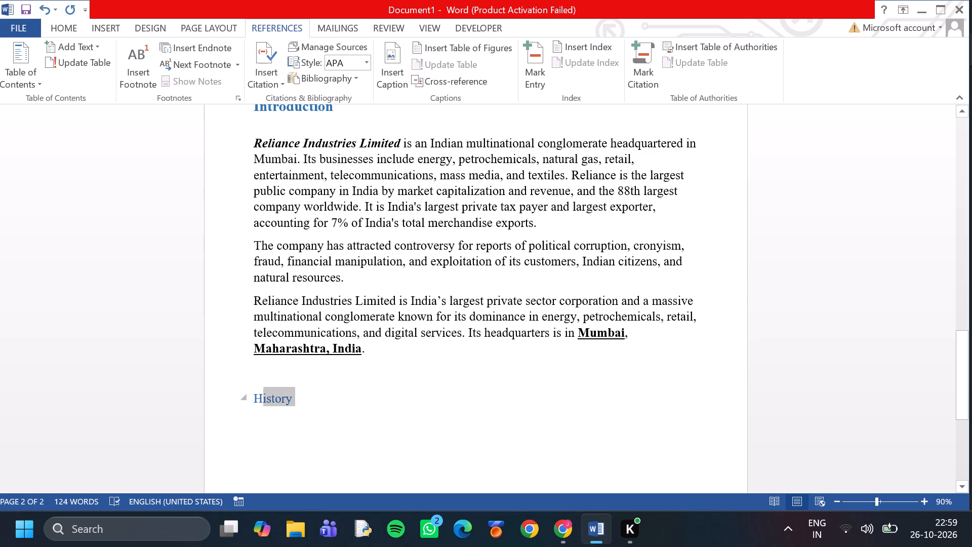
pyautogui.moveTo(252, 406); pyautogui.dragTo(246, 406)
pyautogui.click(63, 26)
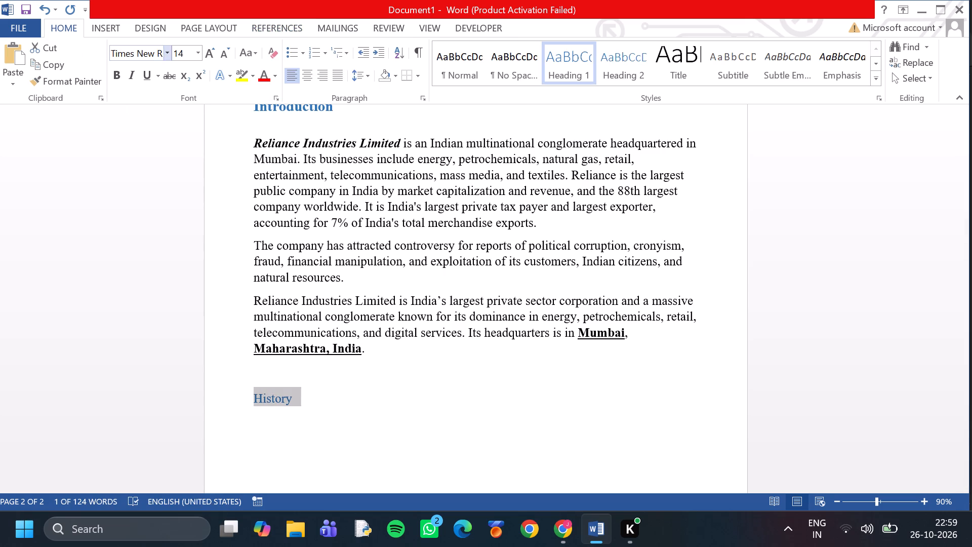
pyautogui.click(199, 53)
pyautogui.click(177, 158)
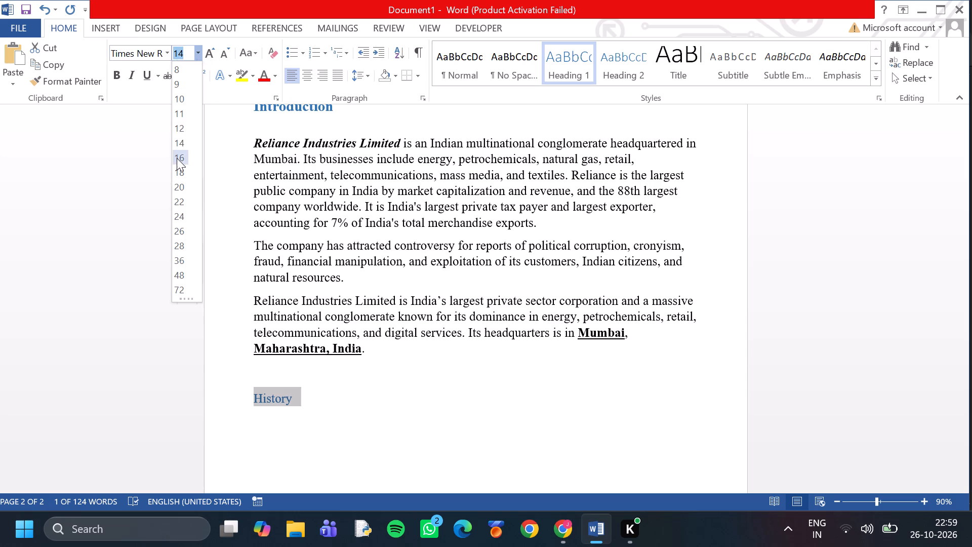
# Make the "History" heading bold.
pyautogui.click(115, 77)
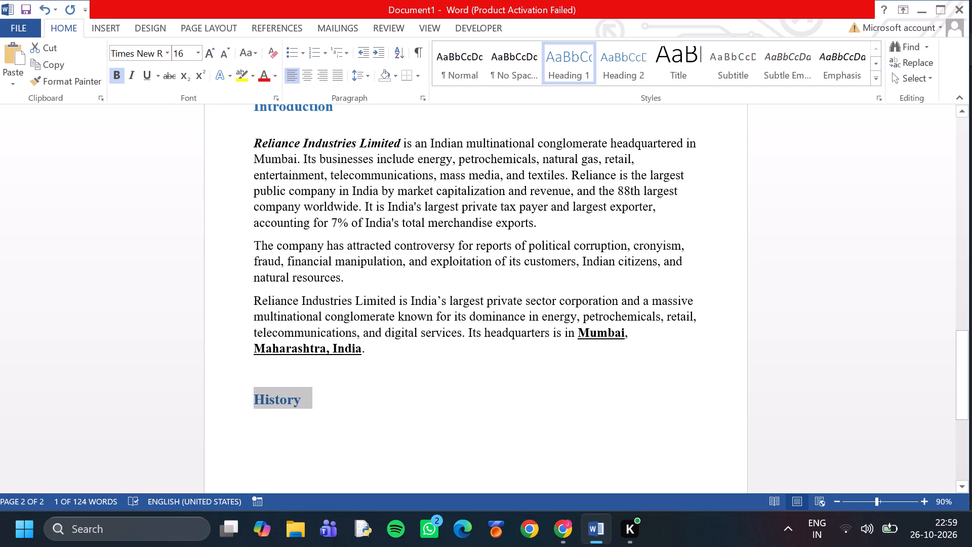
pyautogui.scroll(2, 315, 293)
pyautogui.doubleClick(302, 173)
pyautogui.scroll(-3, 319, 269)
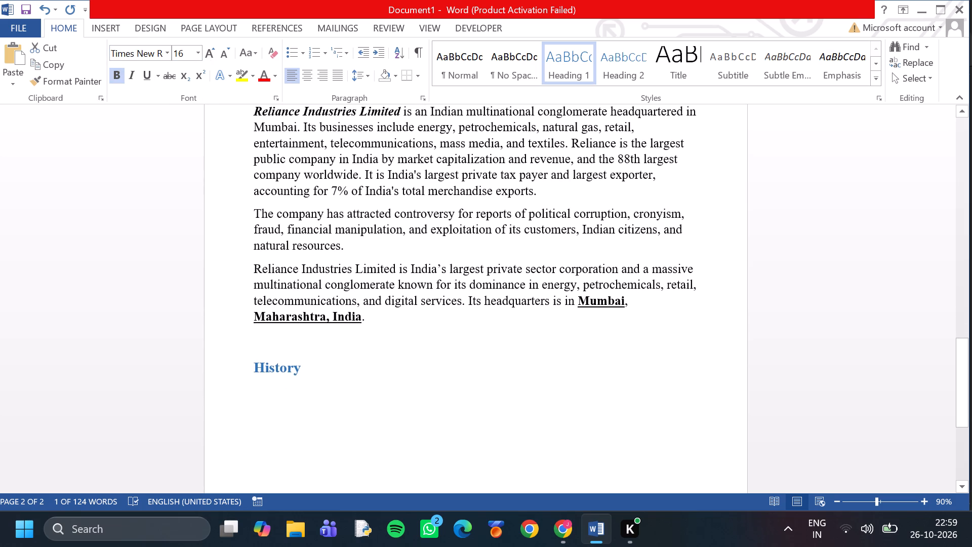
# Delete the trailing space after "History" and start a new paragraph below the heading, leaving one blank line.
pyautogui.click(319, 353)
pyautogui.click(321, 371)
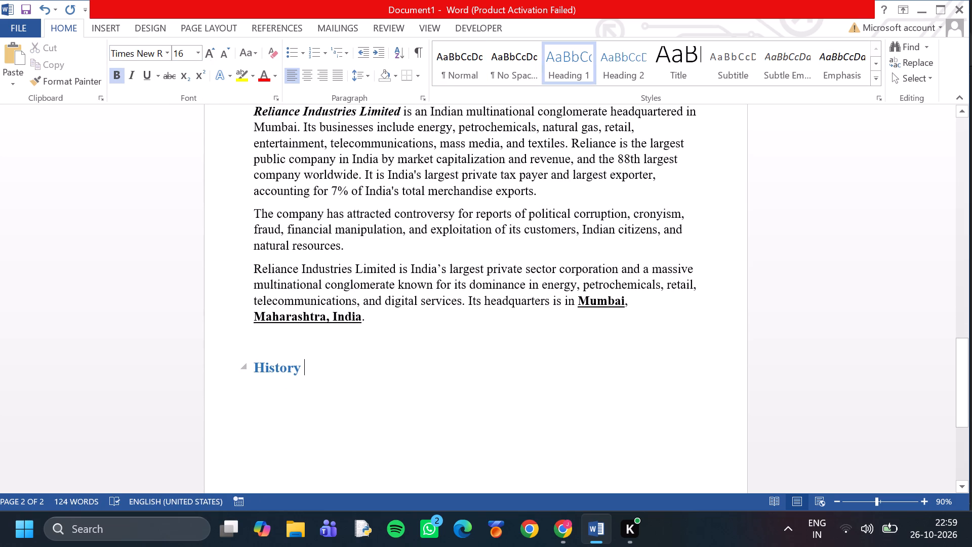
pyautogui.press('BackSpace')
pyautogui.press('Return')
pyautogui.press('Return')
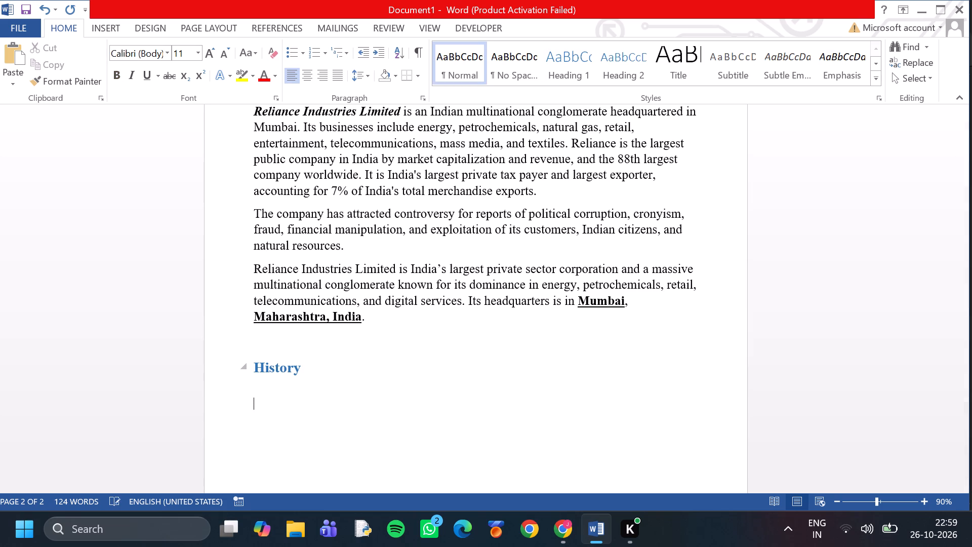
# Switch to Chrome, open the Wikipedia article on Reliance Industries from the search results and select its 1958–1985 history section, including the subheading.
pyautogui.click(557, 526)
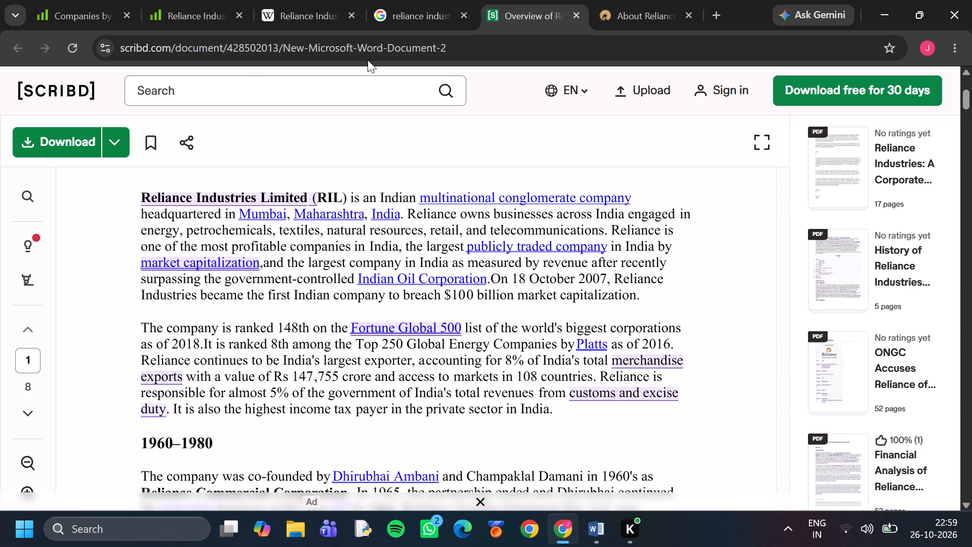
pyautogui.click(428, 6)
pyautogui.scroll(6, 374, 269)
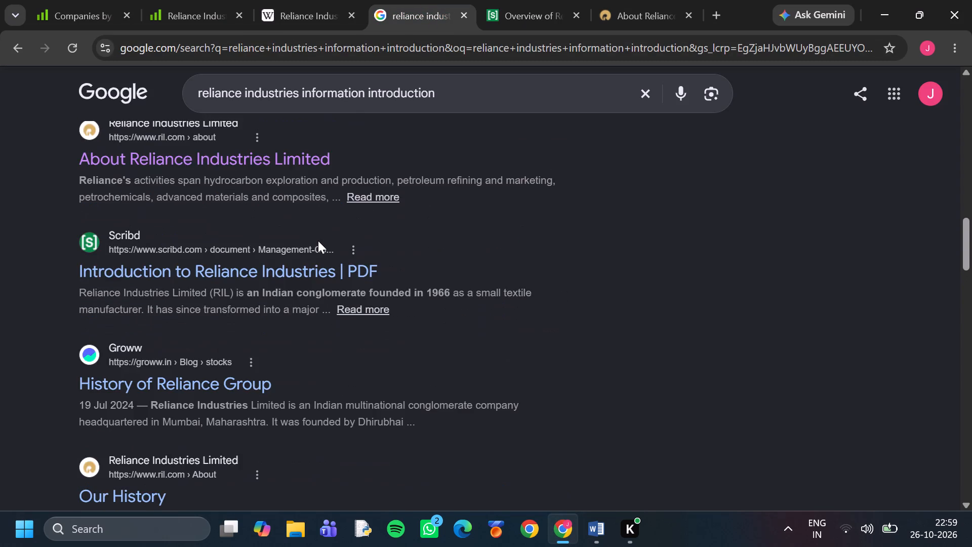
pyautogui.scroll(6, 317, 240)
pyautogui.scroll(-2, 294, 254)
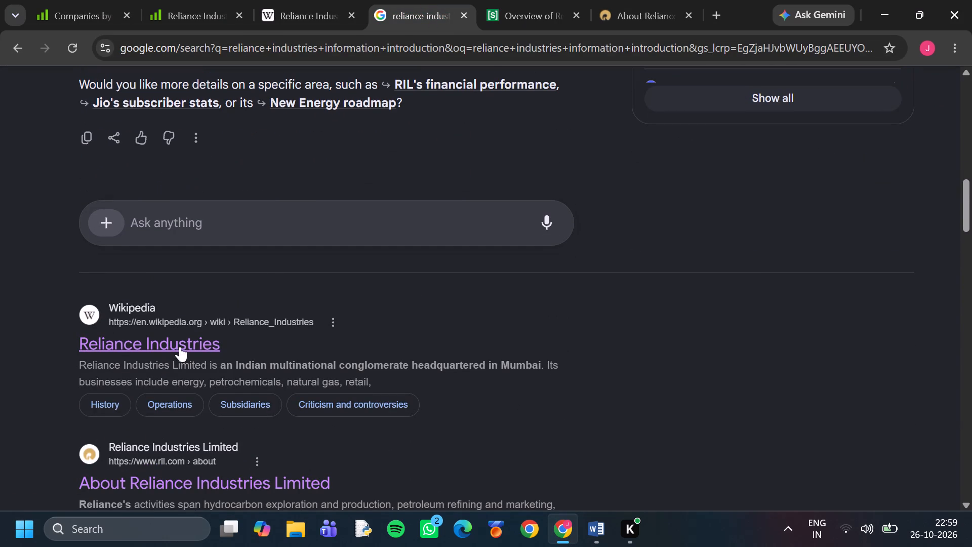
pyautogui.click(180, 346)
pyautogui.scroll(-4, 319, 292)
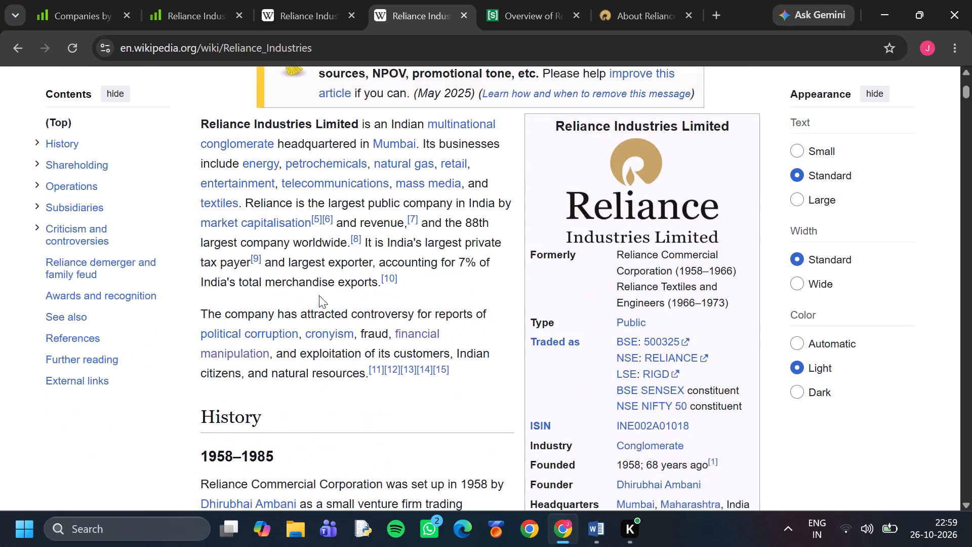
pyautogui.scroll(-2, 313, 304)
pyautogui.scroll(-1, 225, 253)
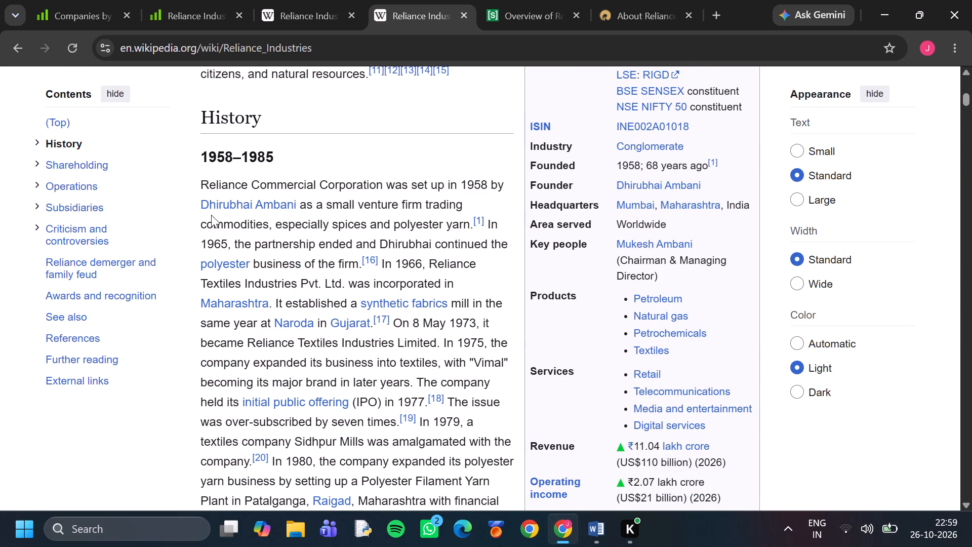
pyautogui.moveTo(201, 154); pyautogui.dragTo(286, 215)
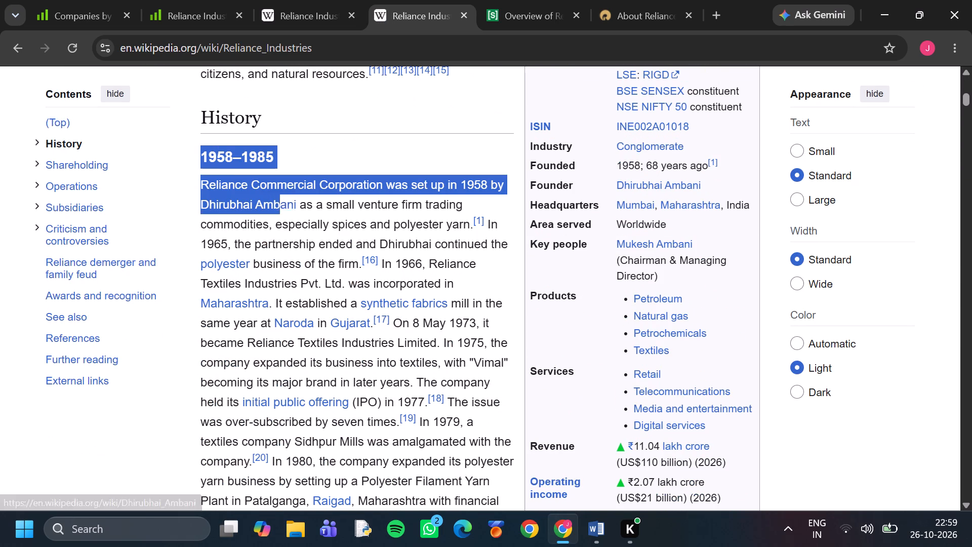
pyautogui.moveTo(286, 215); pyautogui.dragTo(411, 318)
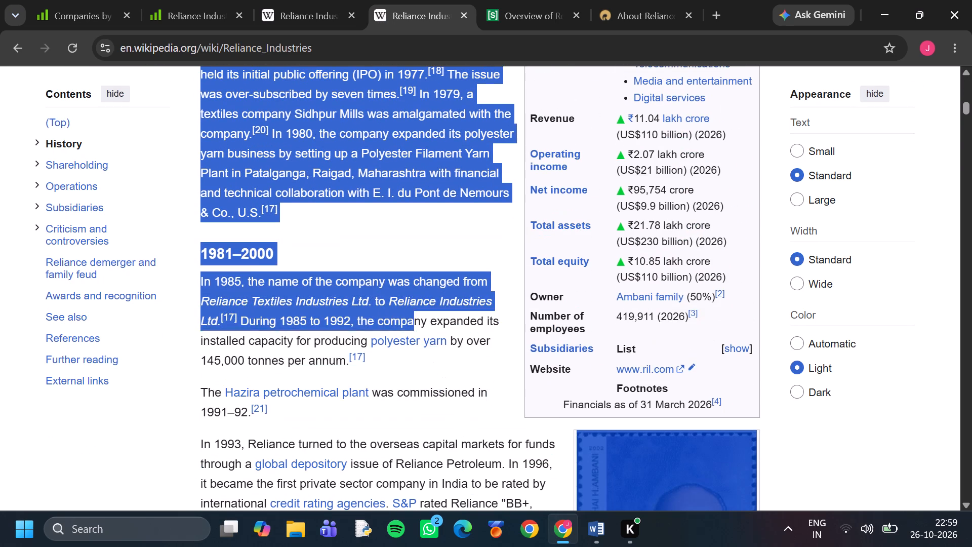
pyautogui.moveTo(411, 318); pyautogui.dragTo(322, 220)
# Examine the Scribd overview document for history material, from its 1960–1980 section onward.
pyautogui.click(487, 1)
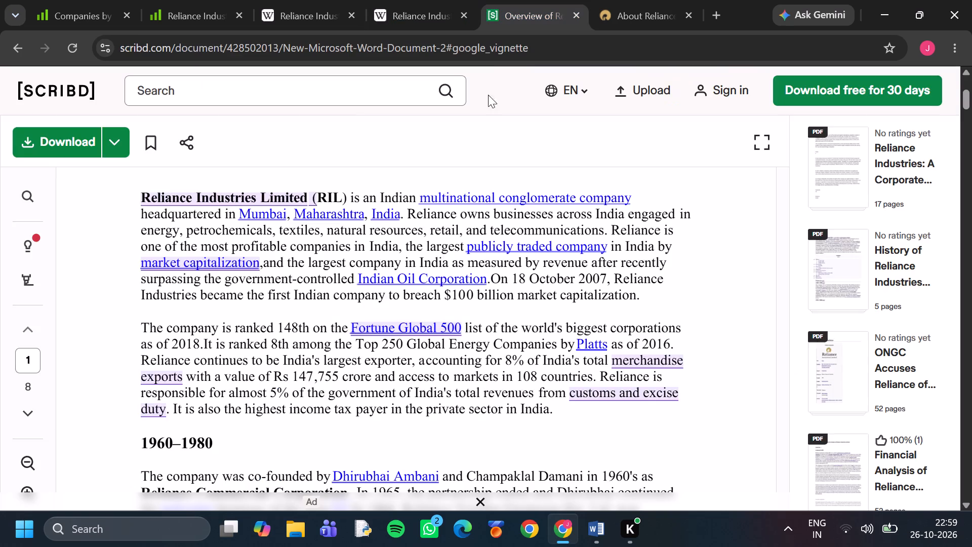
pyautogui.click(592, 174)
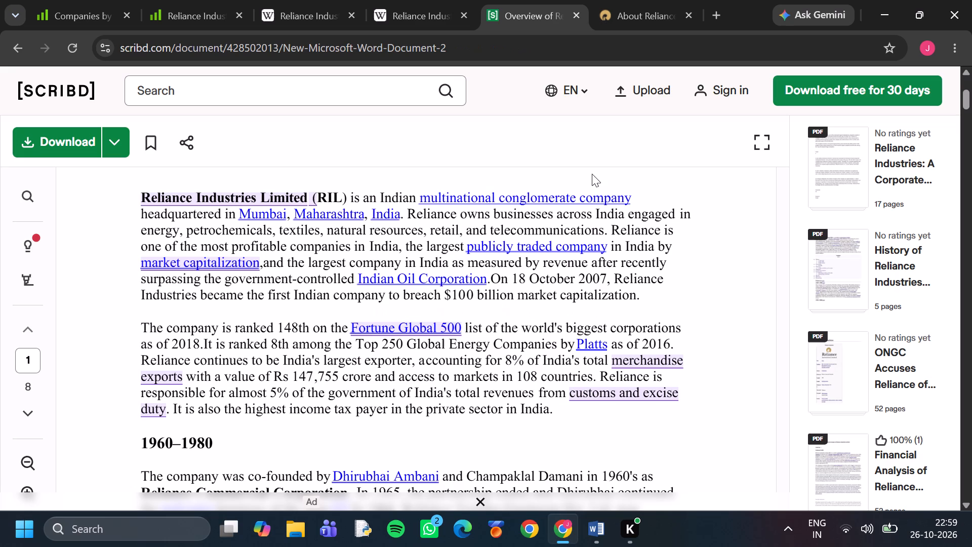
pyautogui.scroll(-3, 283, 293)
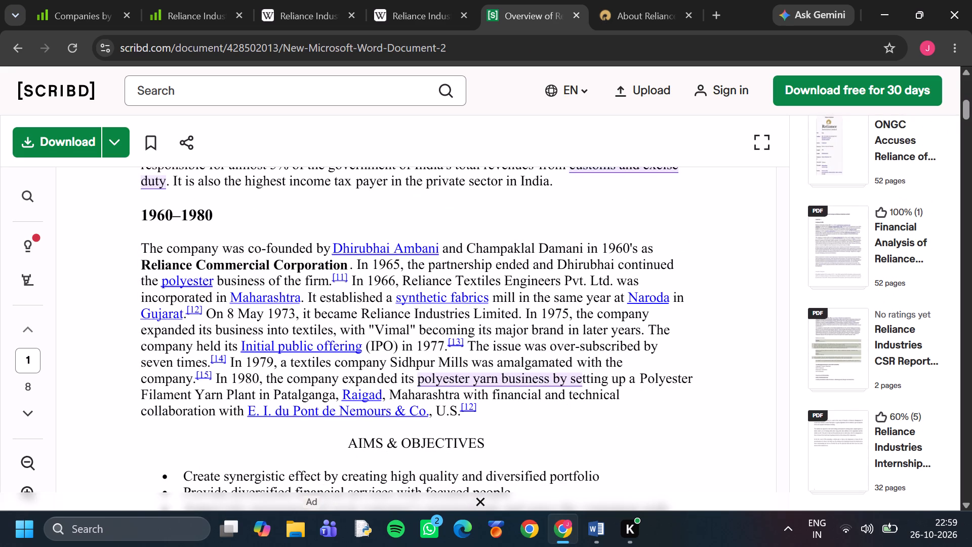
pyautogui.scroll(-2, 368, 291)
pyautogui.scroll(2, 368, 291)
pyautogui.scroll(-5, 367, 291)
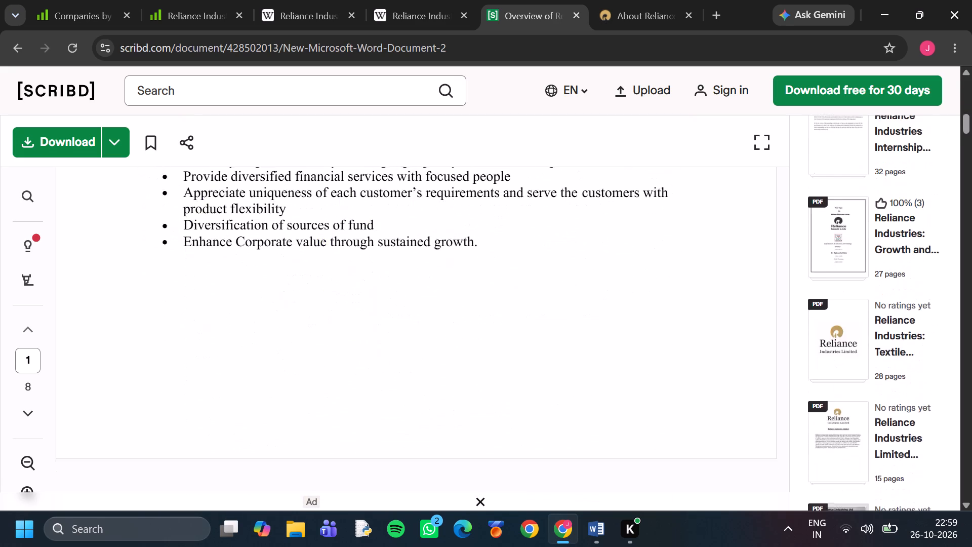
pyautogui.scroll(-6, 367, 291)
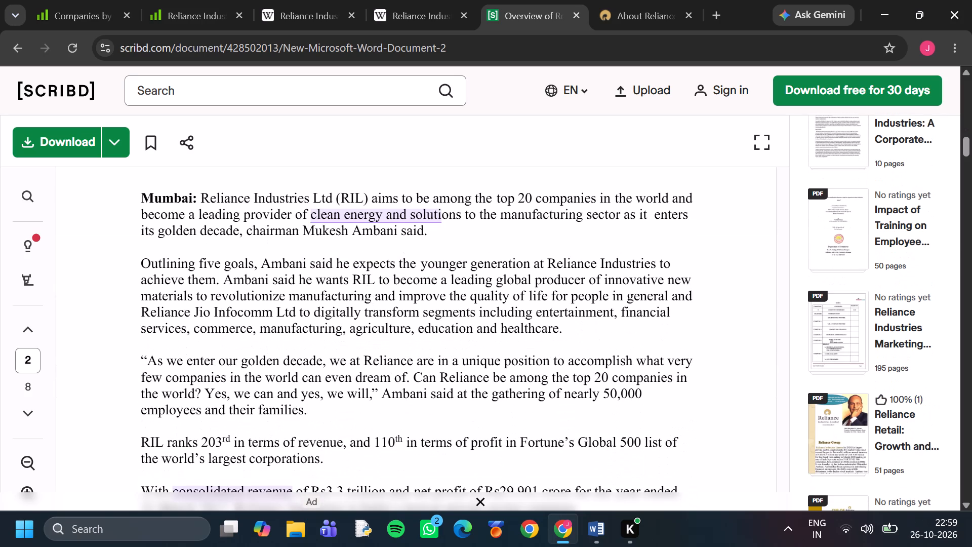
# Return to the Wikipedia article and copy the selected 1958–1985 history section with its subheading.
pyautogui.click(429, 7)
pyautogui.scroll(-4, 271, 252)
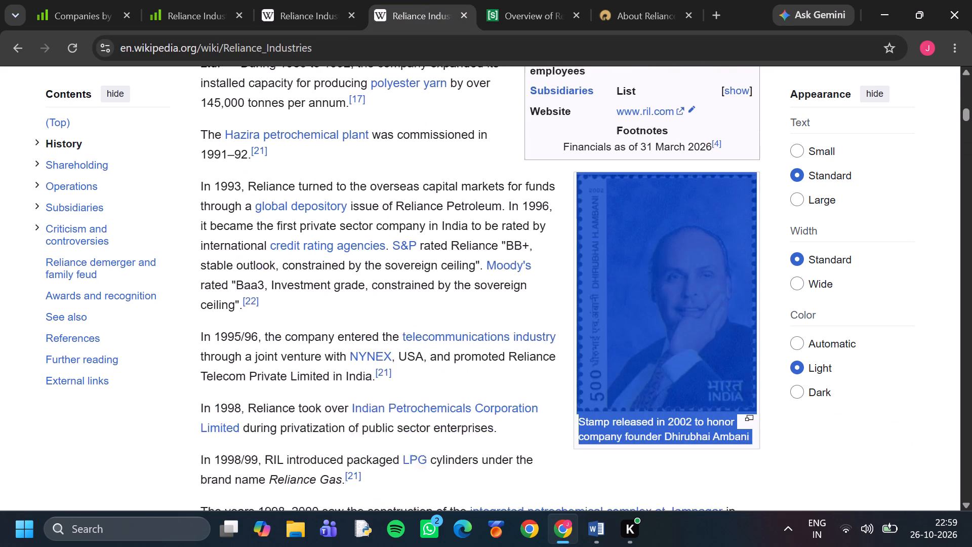
pyautogui.scroll(-2, 271, 252)
pyautogui.scroll(10, 270, 252)
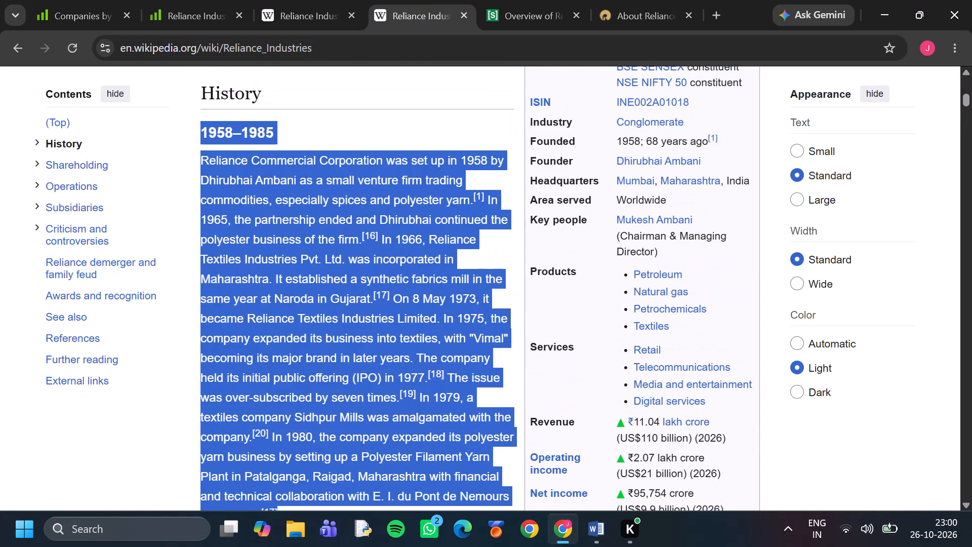
pyautogui.scroll(-2, 205, 183)
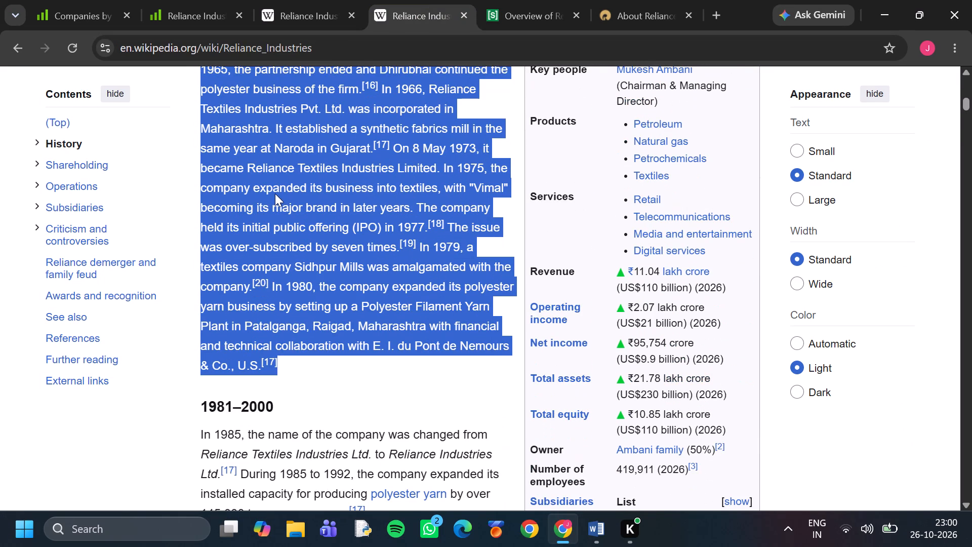
pyautogui.hotkey('ctrl', 'c')
# Go back to the Google results for "reliance industries information introduction" and look through the listed sources.
pyautogui.scroll(-1, 306, 229)
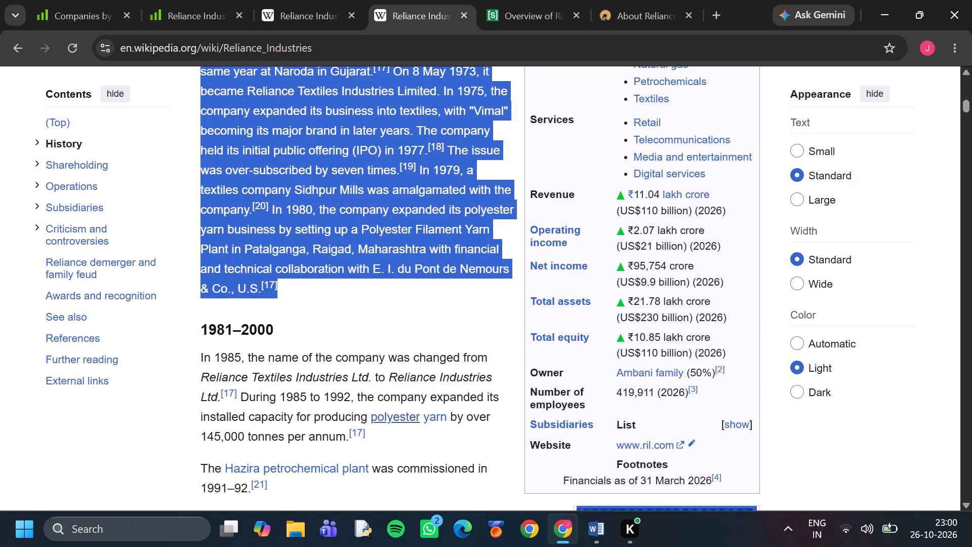
pyautogui.click(13, 49)
pyautogui.scroll(-3, 352, 259)
pyautogui.scroll(1, 314, 264)
pyautogui.scroll(-1, 312, 266)
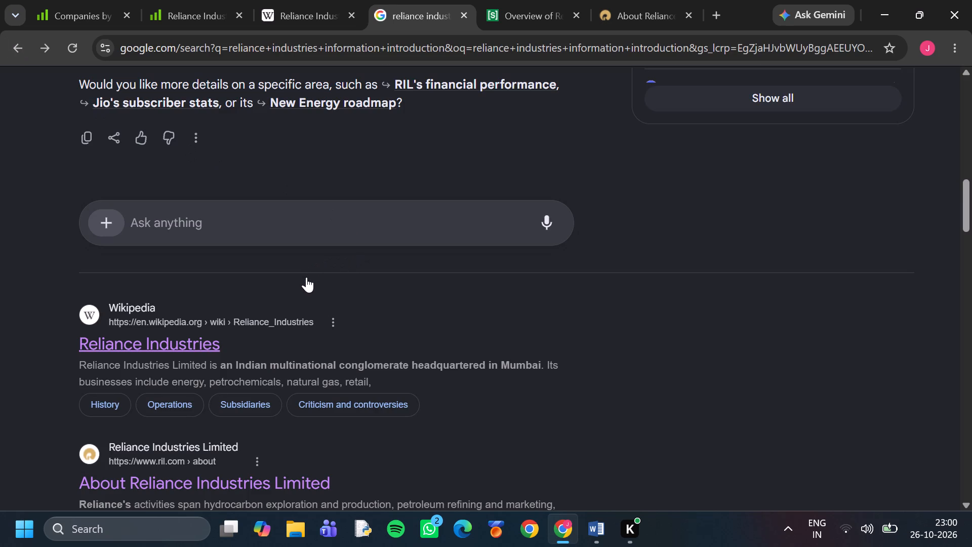
pyautogui.scroll(3, 300, 285)
pyautogui.scroll(-7, 300, 280)
# Close the market-cap site's Reliance Industries page, keeping its companies list open.
pyautogui.click(193, 4)
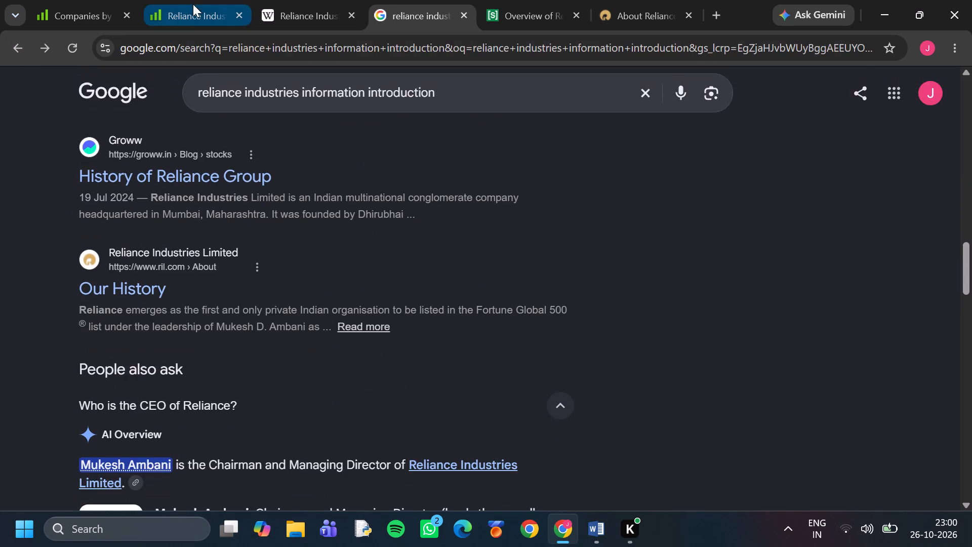
pyautogui.click(237, 17)
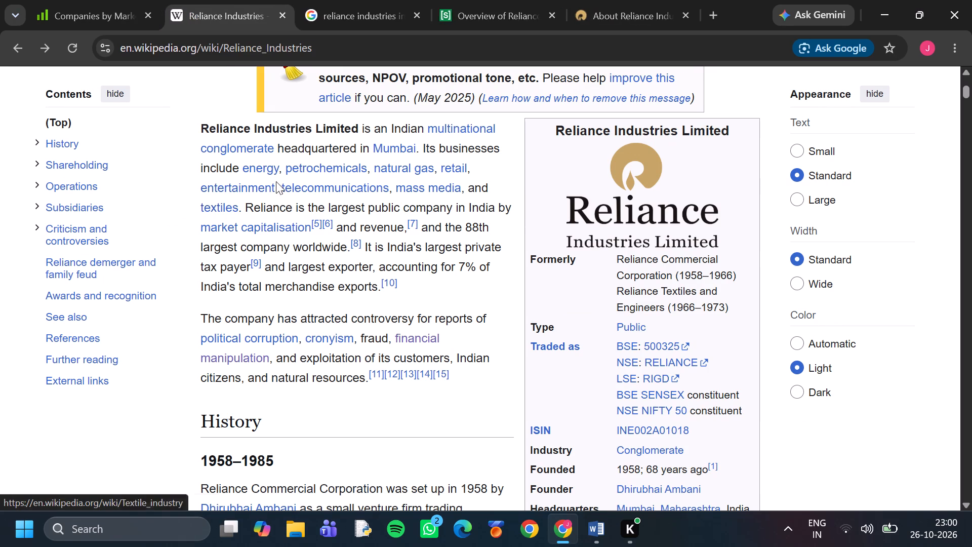
# Open the "Our History" page on ril.com from the Google search results.
pyautogui.click(335, 18)
pyautogui.scroll(-1, 220, 255)
pyautogui.click(150, 224)
pyautogui.click(150, 215)
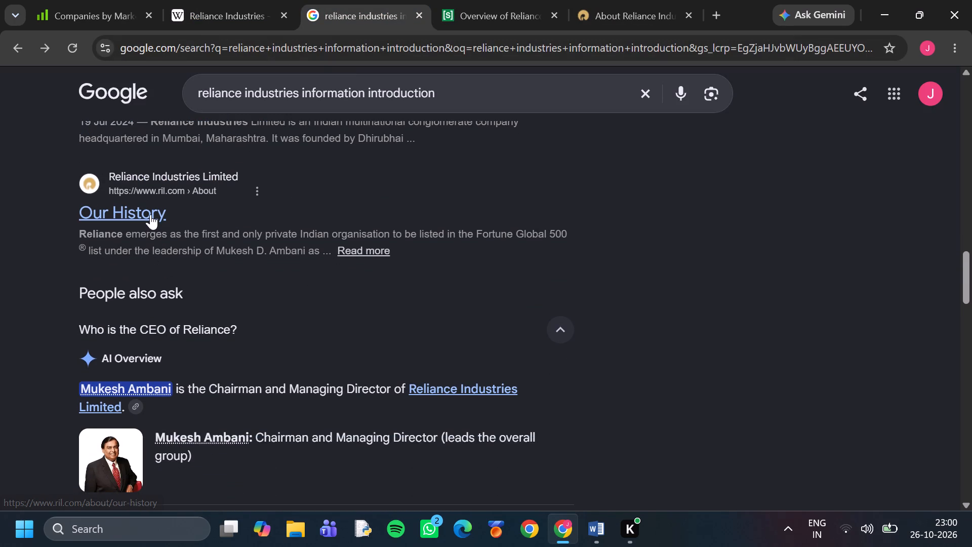
# Examine the opening of the "Our History" page, from the banner to the 1957 milestone.
pyautogui.scroll(-2, 420, 272)
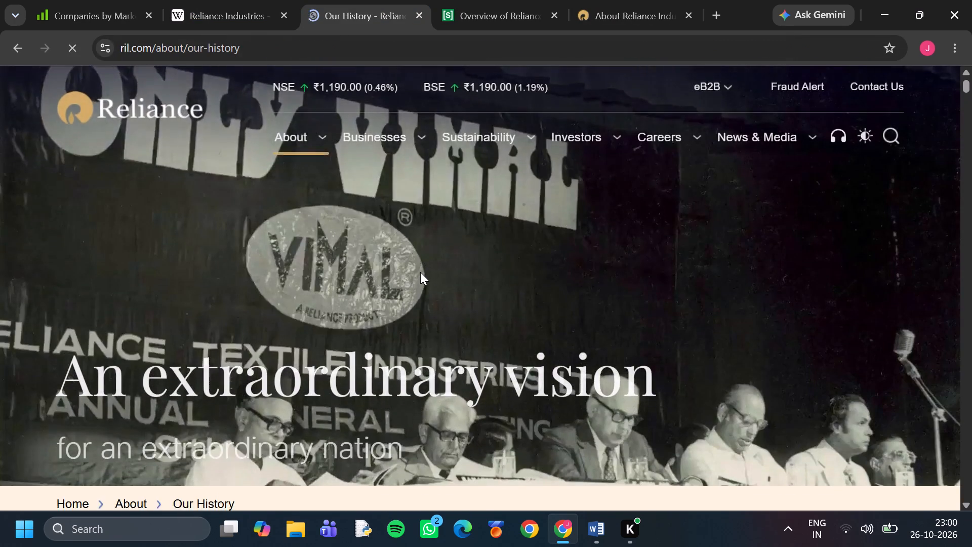
pyautogui.scroll(-2, 420, 272)
pyautogui.scroll(2, 419, 272)
pyautogui.scroll(-5, 419, 271)
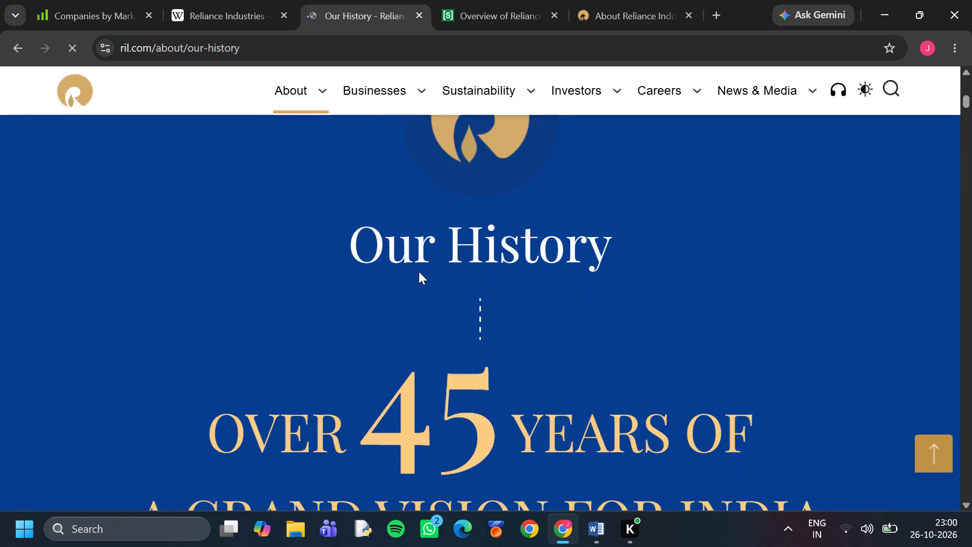
pyautogui.scroll(-6, 419, 271)
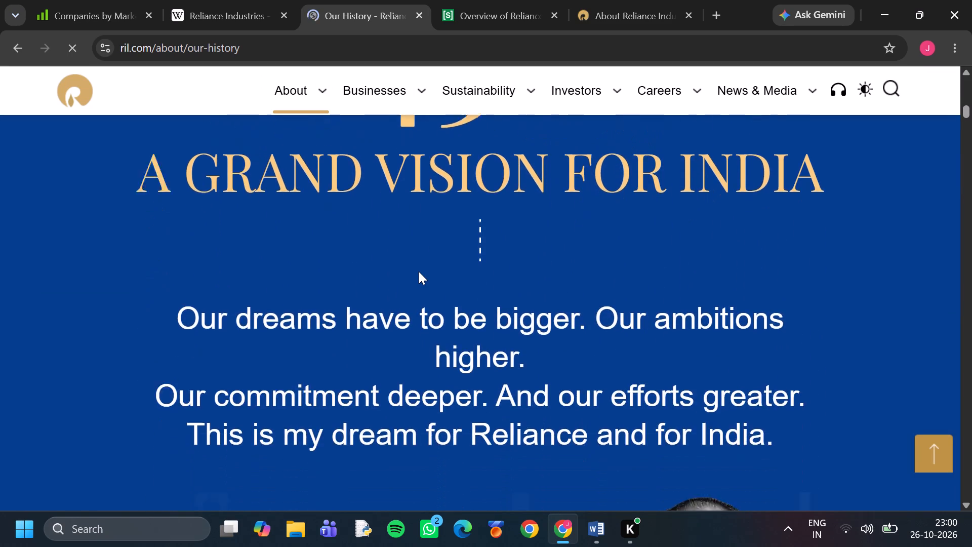
pyautogui.scroll(-10, 419, 271)
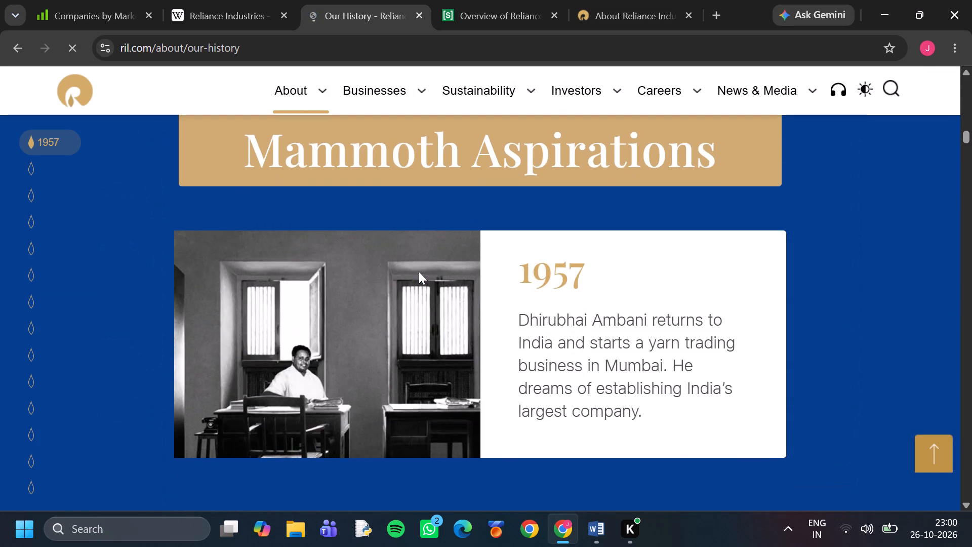
pyautogui.scroll(14, 419, 271)
pyautogui.scroll(-1, 418, 268)
pyautogui.scroll(2, 418, 268)
pyautogui.doubleClick(402, 306)
pyautogui.tripleClick(429, 175)
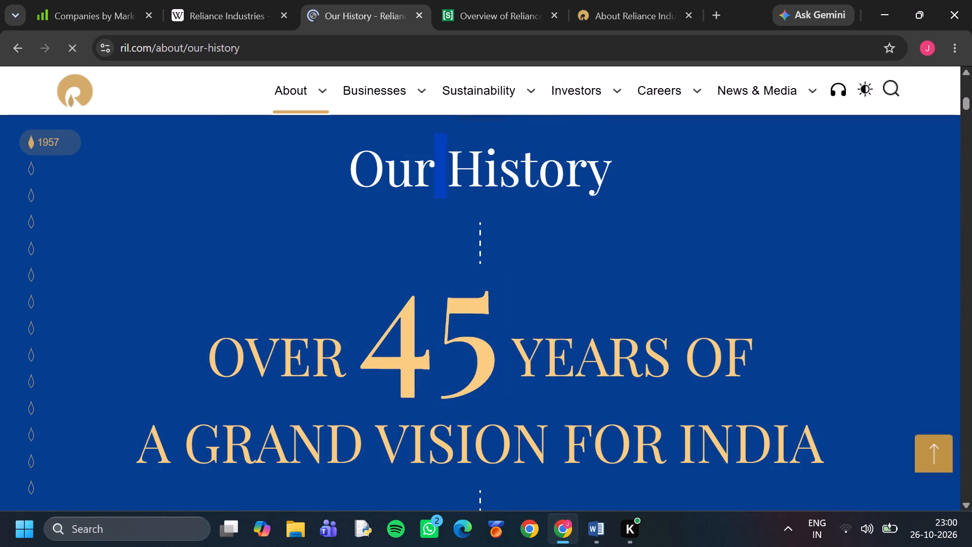
pyautogui.tripleClick(429, 174)
pyautogui.doubleClick(429, 174)
# Read on through the history timeline, covering the 1977 IPO section and the start of the 1980–91 section.
pyautogui.scroll(-7, 428, 219)
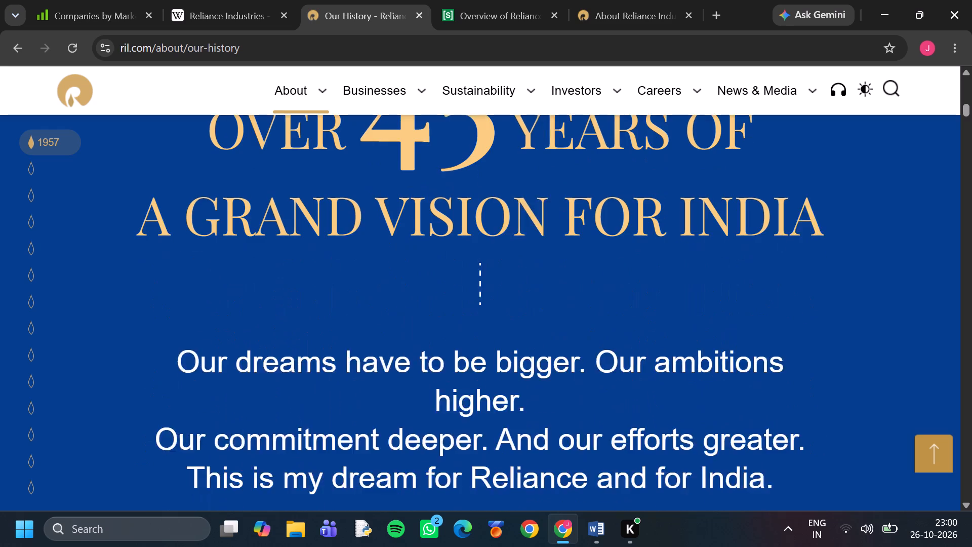
pyautogui.scroll(-17, 426, 221)
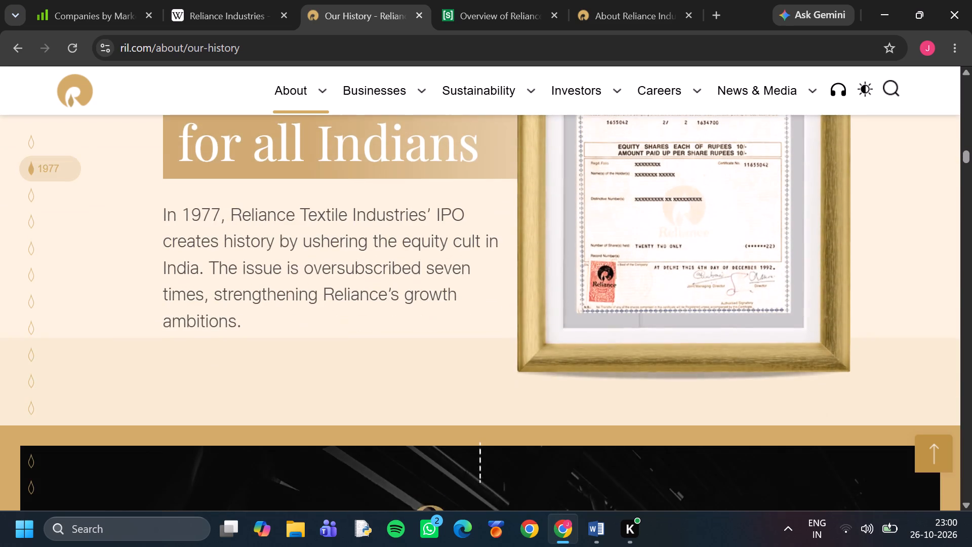
pyautogui.scroll(2, 386, 228)
pyautogui.scroll(-1, 355, 279)
pyautogui.scroll(-2, 242, 321)
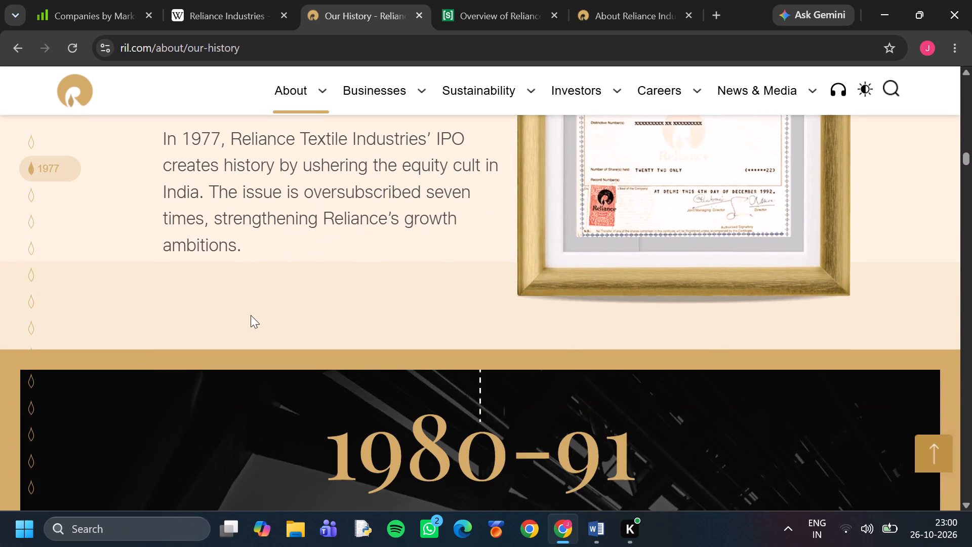
pyautogui.scroll(-5, 251, 315)
pyautogui.click(331, 287)
pyautogui.scroll(3, 353, 277)
pyautogui.scroll(-3, 478, 325)
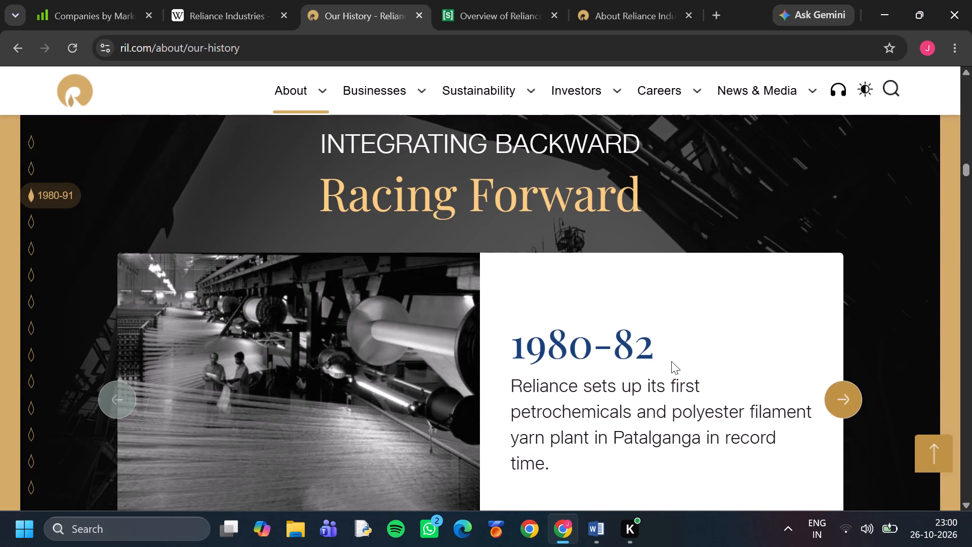
# Browse the 1980–82 and 1991 milestone cards in the 1980–91 section of the timeline.
pyautogui.click(674, 366)
pyautogui.moveTo(684, 383); pyautogui.dragTo(686, 396)
pyautogui.click(692, 413)
pyautogui.click(835, 397)
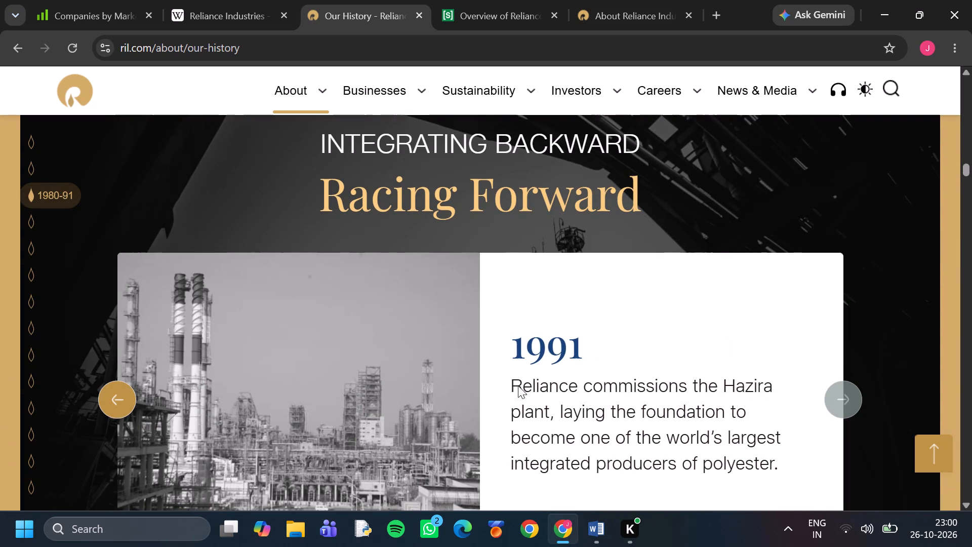
pyautogui.click(93, 404)
pyautogui.click(145, 390)
pyautogui.click(134, 396)
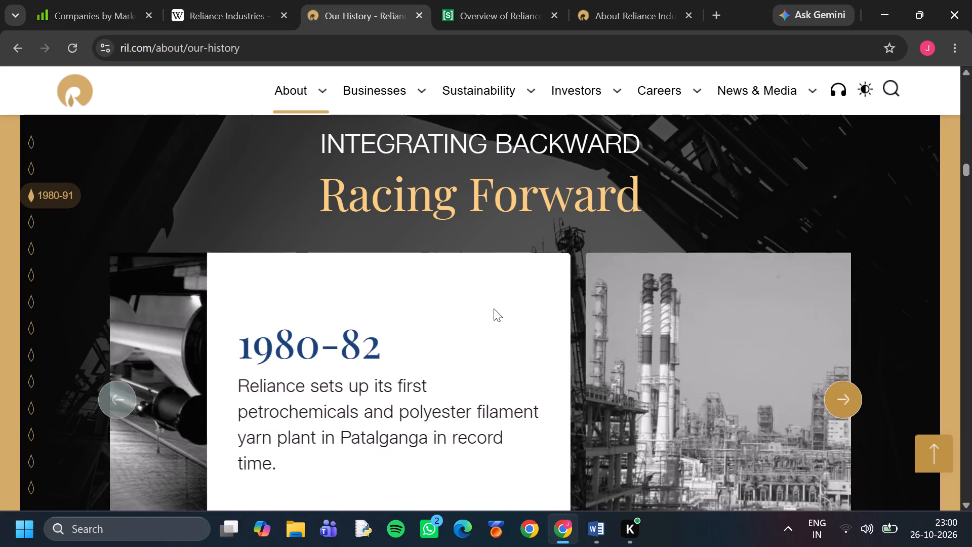
# Copy the 1957 milestone text about Dhirubhai Ambani's yarn trading business from the "Our History" page.
pyautogui.scroll(20, 512, 296)
pyautogui.scroll(7, 512, 296)
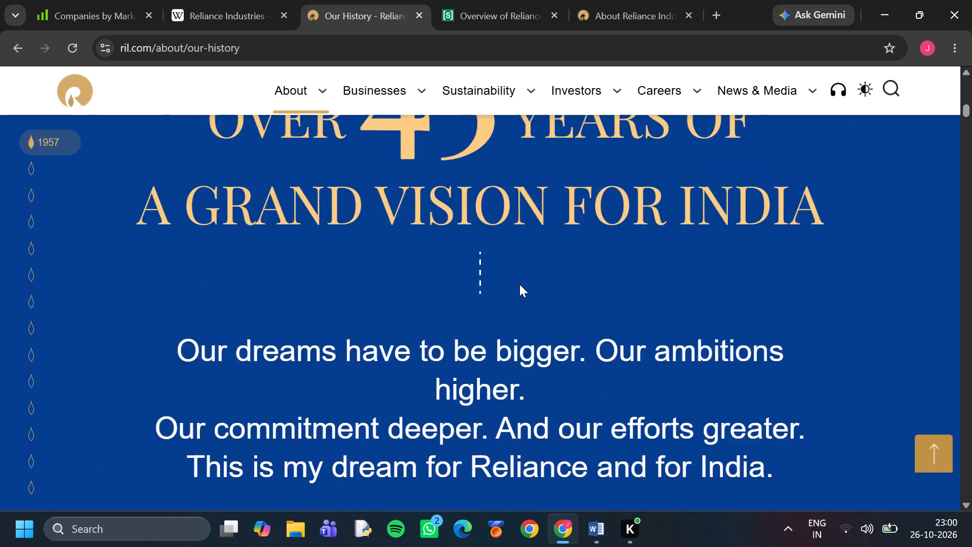
pyautogui.scroll(9, 519, 284)
pyautogui.scroll(-14, 519, 284)
pyautogui.scroll(2, 519, 284)
pyautogui.scroll(-5, 519, 284)
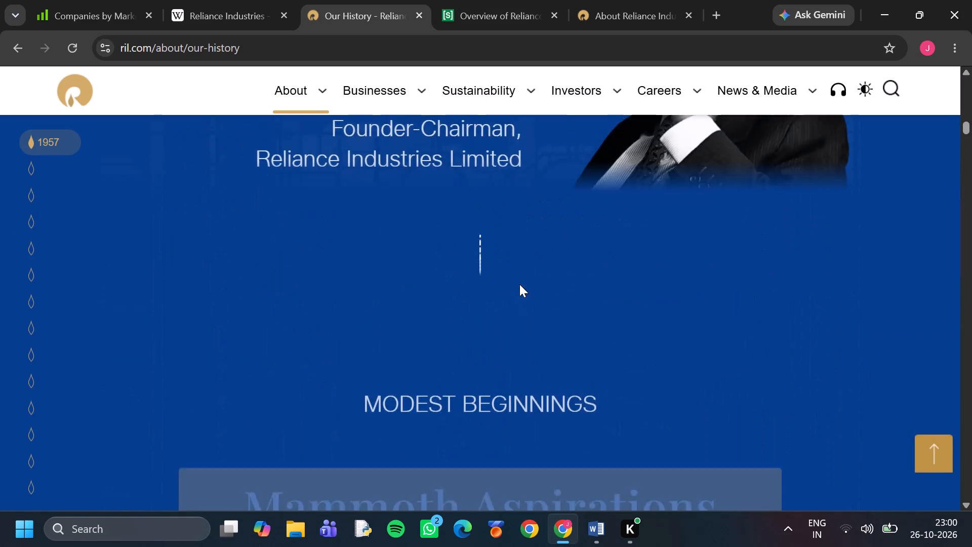
pyautogui.scroll(-4, 519, 284)
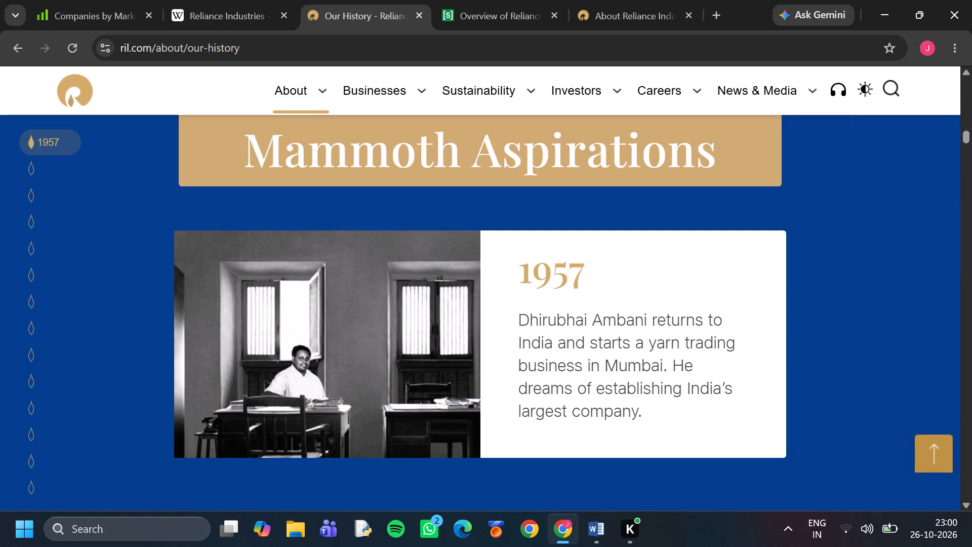
pyautogui.scroll(3, 561, 323)
pyautogui.scroll(-2, 476, 262)
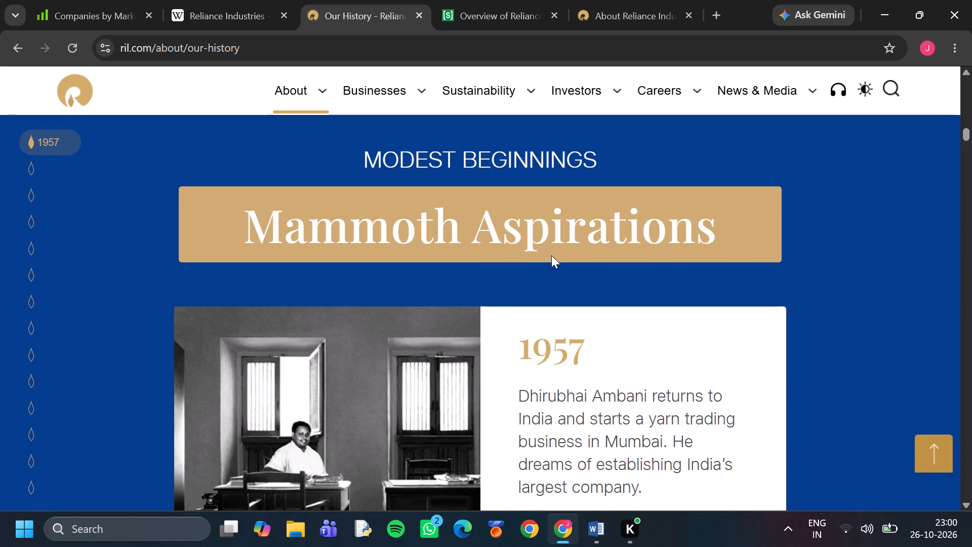
pyautogui.scroll(-3, 551, 255)
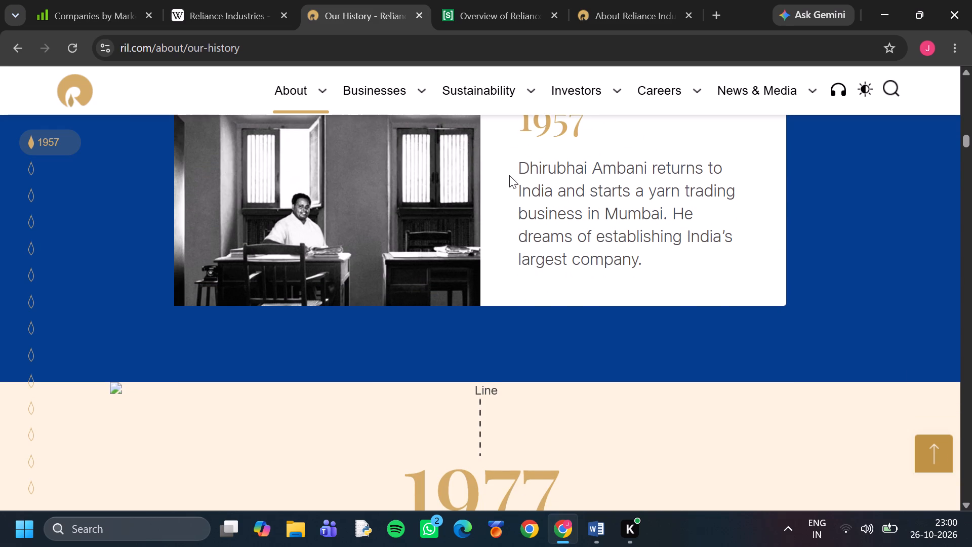
pyautogui.moveTo(513, 165); pyautogui.dragTo(647, 263)
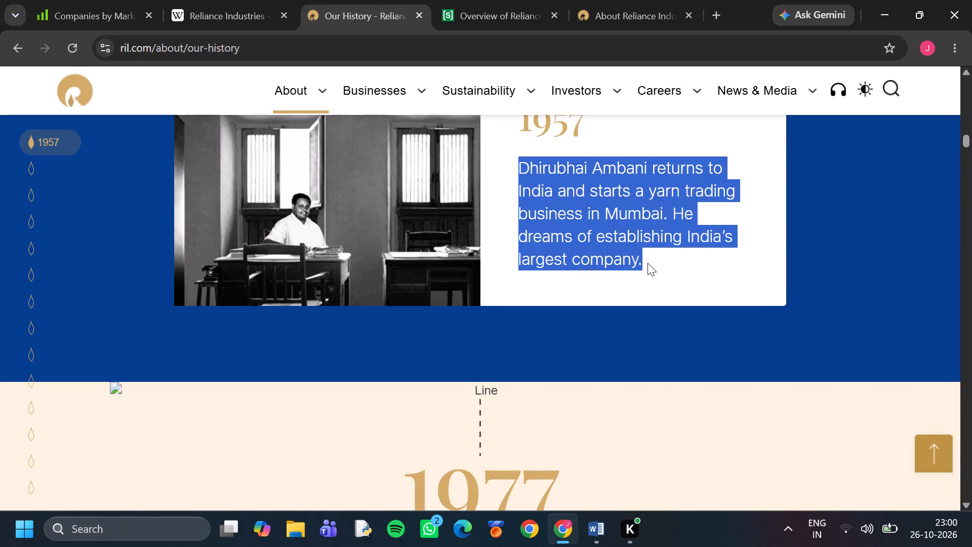
pyautogui.moveTo(647, 263); pyautogui.dragTo(649, 263)
pyautogui.hotkey('ctrl', 'c')
# Check the Scribd overview document on Reliance and close its page.
pyautogui.click(511, 0)
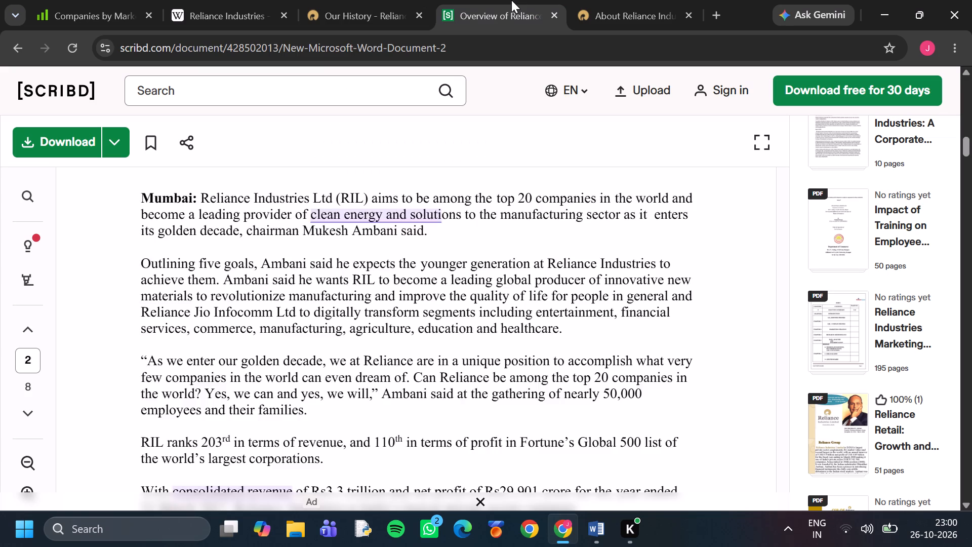
pyautogui.scroll(-3, 430, 196)
pyautogui.scroll(3, 430, 197)
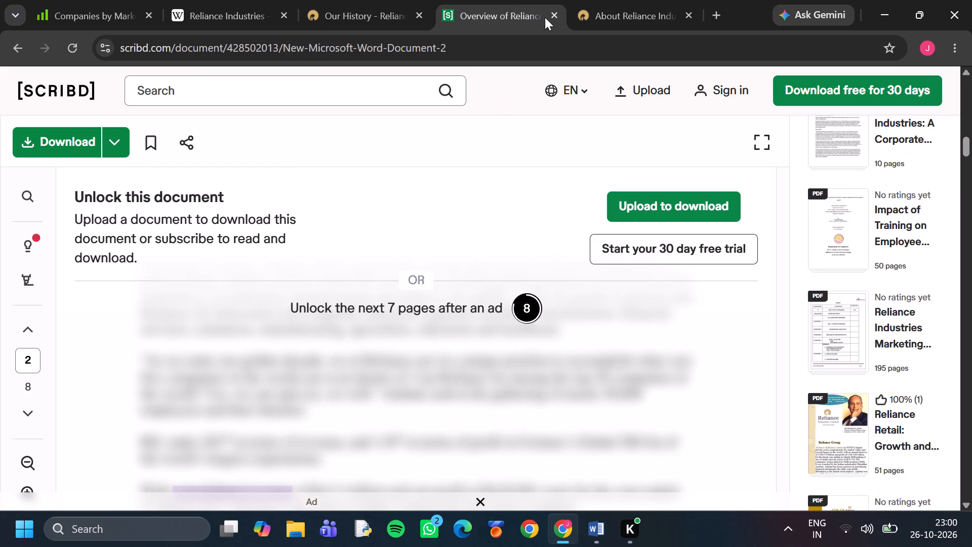
pyautogui.scroll(-3, 473, 260)
pyautogui.scroll(4, 472, 268)
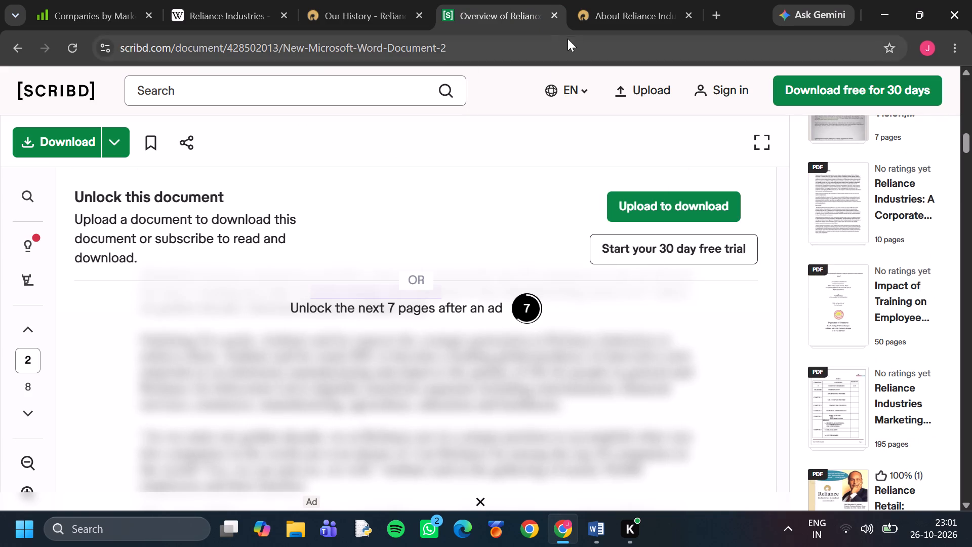
pyautogui.click(556, 13)
# View the 1958–1985 part of the History section in the Wikipedia article on Reliance Industries.
pyautogui.click(241, 12)
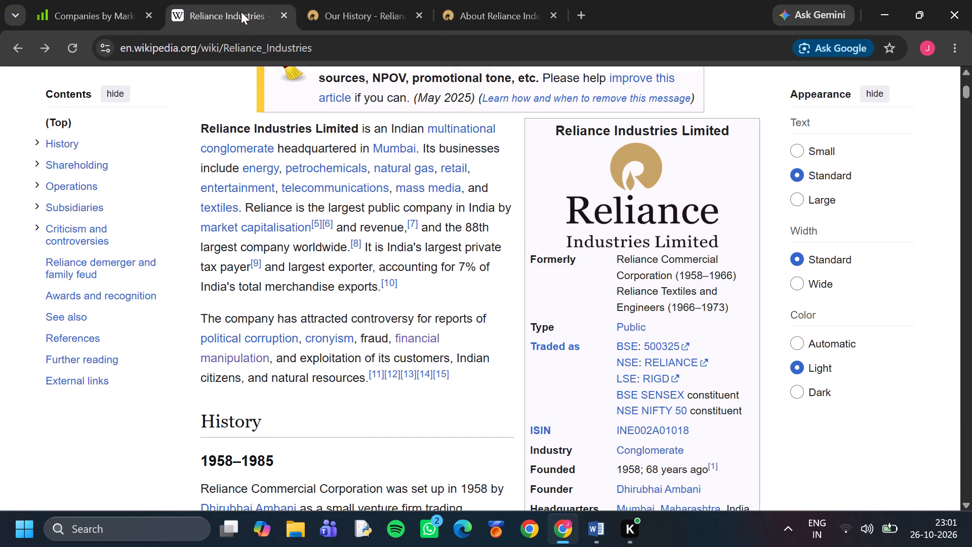
pyautogui.scroll(-3, 294, 263)
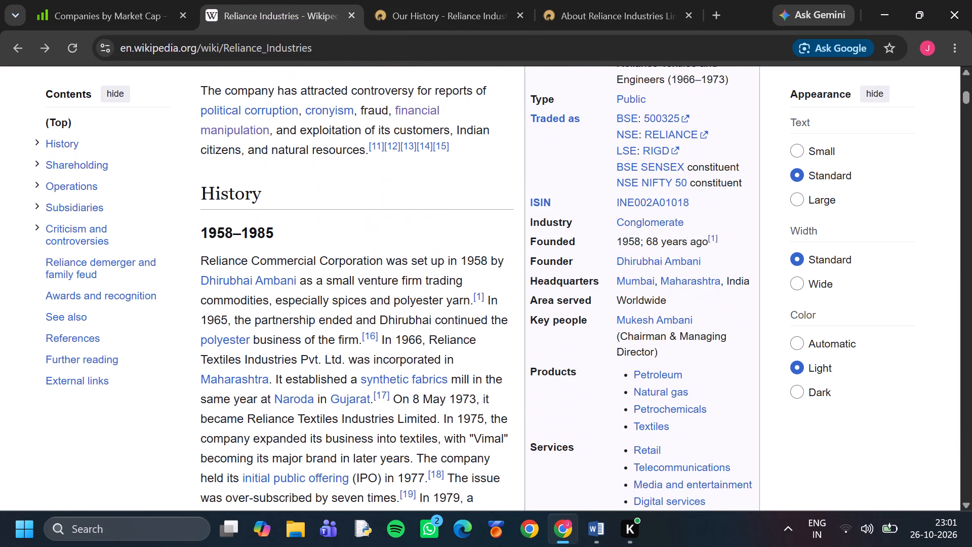
pyautogui.scroll(-1, 303, 298)
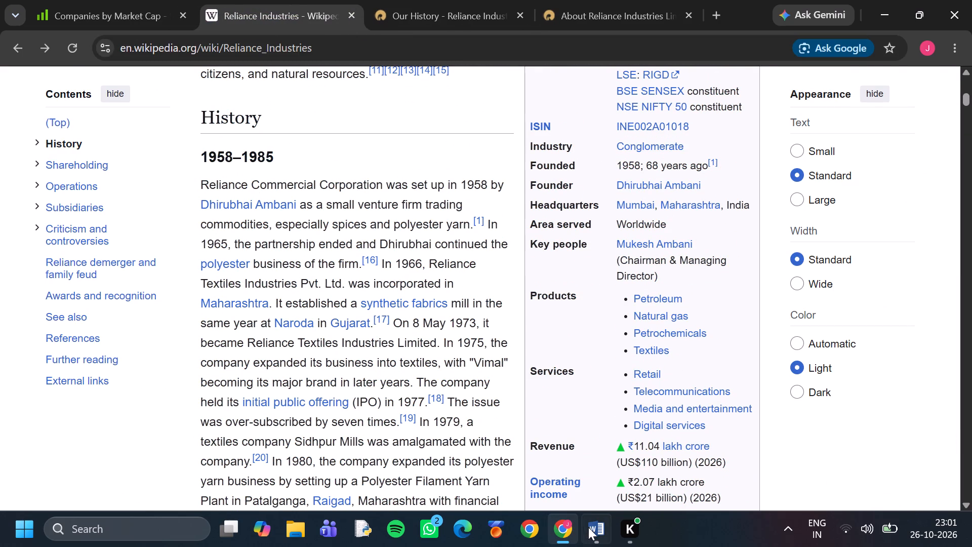
# Paste the copied 1957 milestone text under the History heading in the Word document.
pyautogui.click(588, 527)
pyautogui.hotkey('ctrl', 'v')
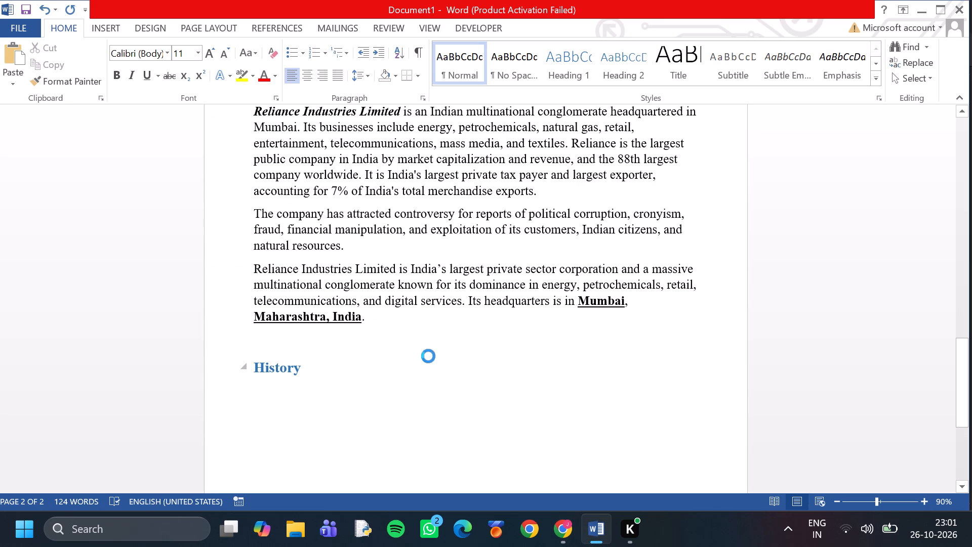
pyautogui.scroll(-1, 439, 347)
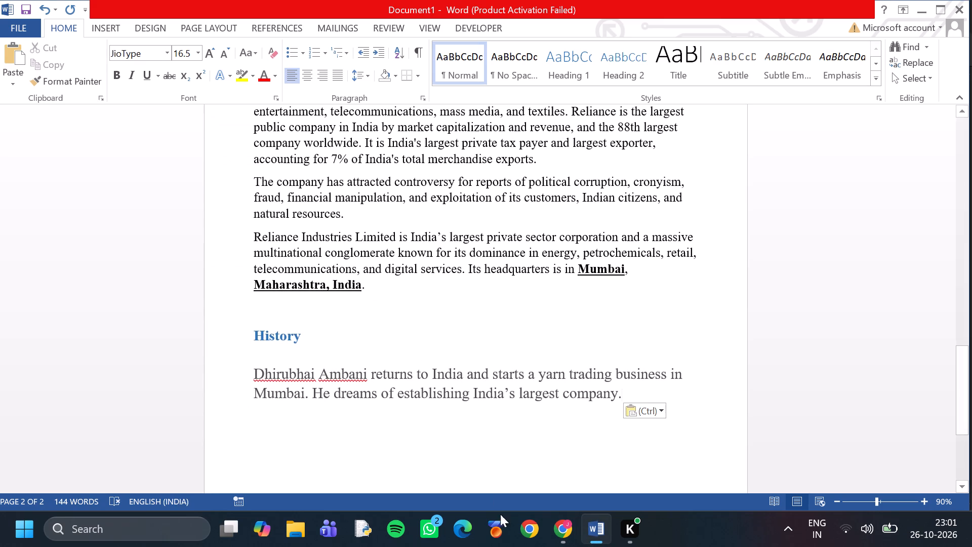
# Copy the complete 1958–1985 history section, including its heading, from the Wikipedia article.
pyautogui.click(544, 481)
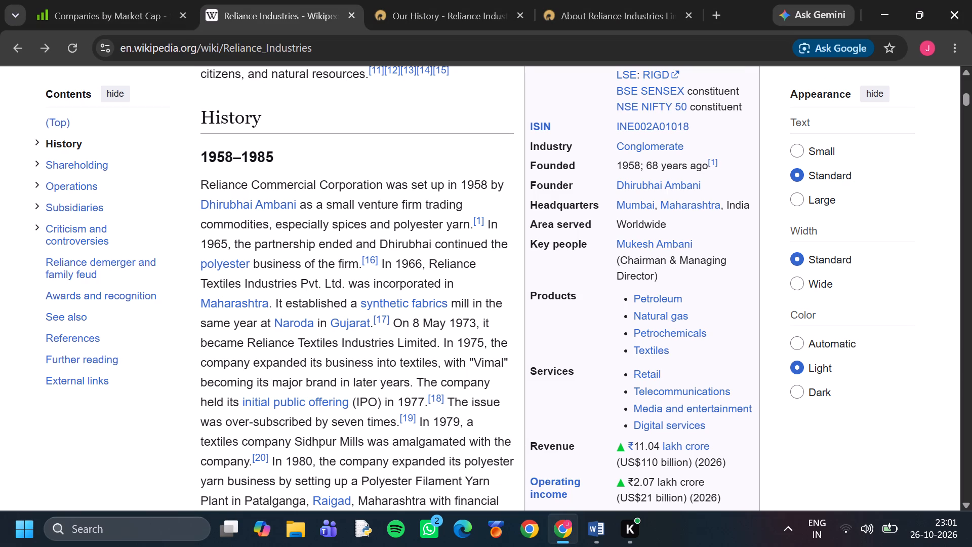
pyautogui.moveTo(202, 158); pyautogui.dragTo(301, 256)
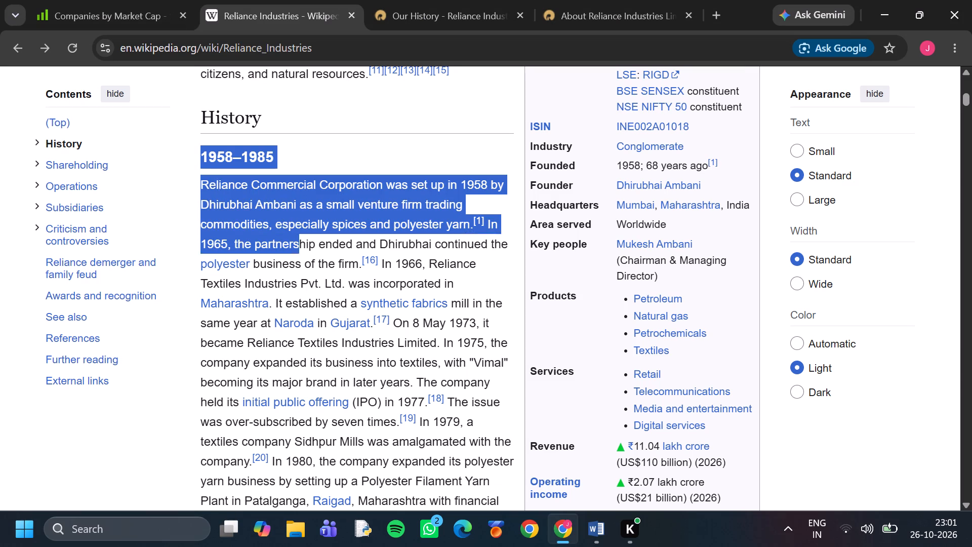
pyautogui.moveTo(301, 256); pyautogui.dragTo(391, 323)
pyautogui.hotkey('ctrl', 'c')
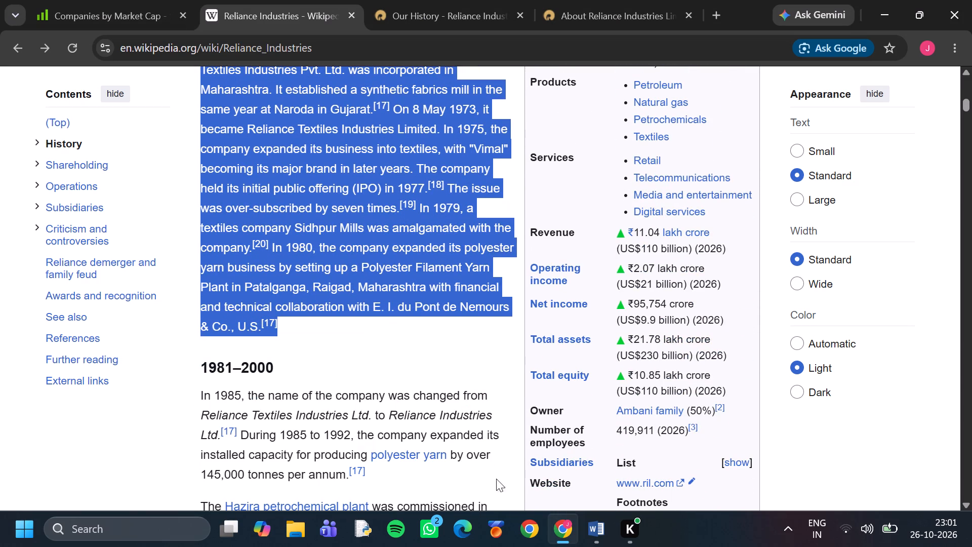
# In the Word document, add an empty paragraph between the History heading and the 1957 milestone text.
pyautogui.click(593, 530)
pyautogui.click(258, 353)
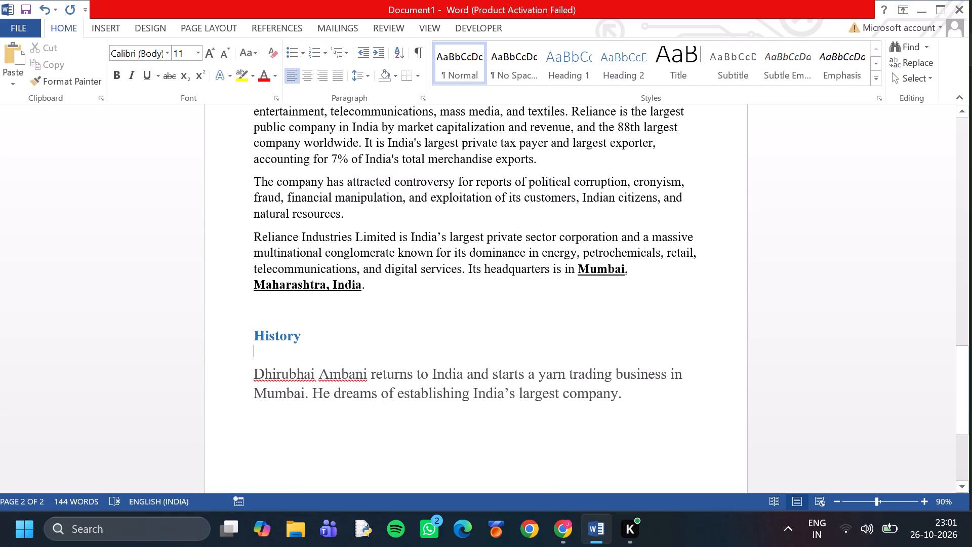
pyautogui.press('Return')
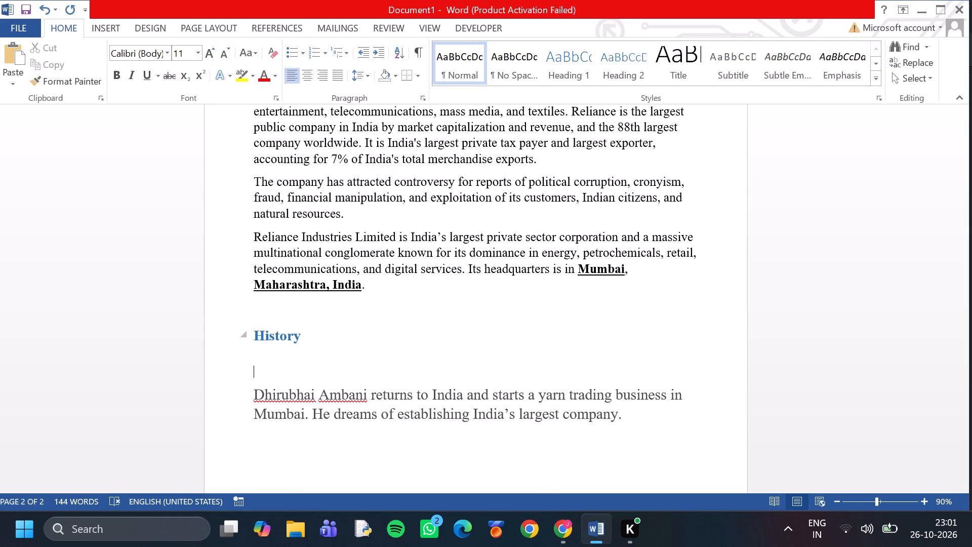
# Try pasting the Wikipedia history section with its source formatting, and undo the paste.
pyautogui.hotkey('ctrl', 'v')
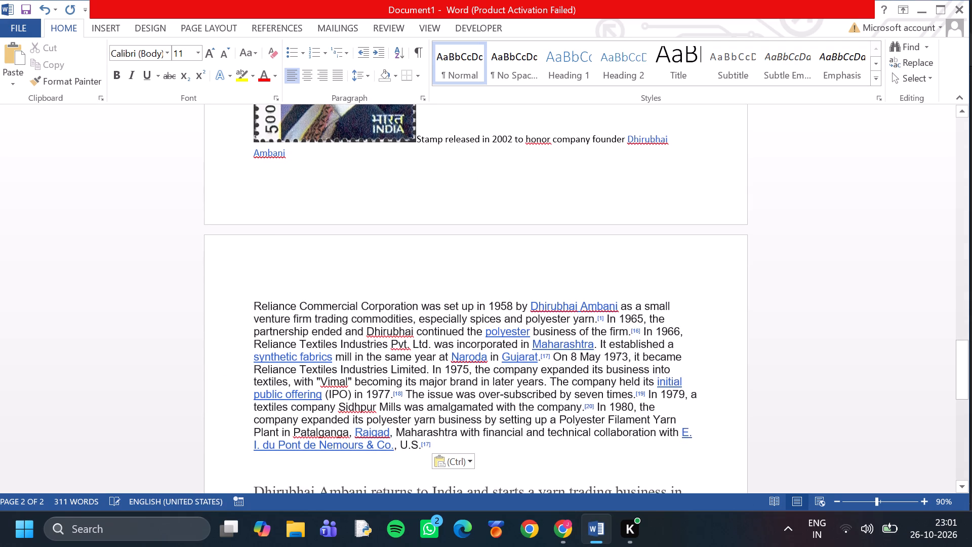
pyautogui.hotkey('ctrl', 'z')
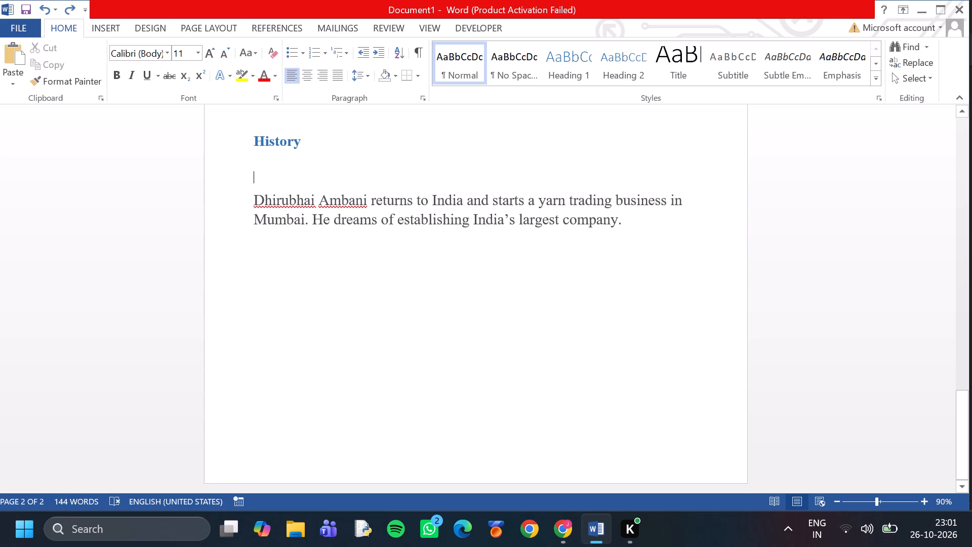
# Paste the copied 1958–1985 section as plain text above the 1957 milestone text.
pyautogui.scroll(1, 326, 327)
pyautogui.click(18, 81)
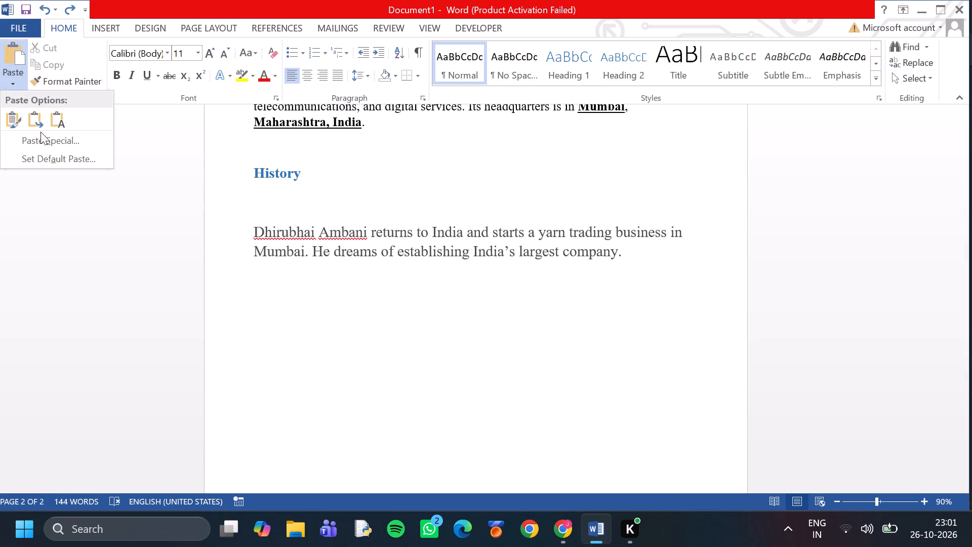
pyautogui.click(55, 122)
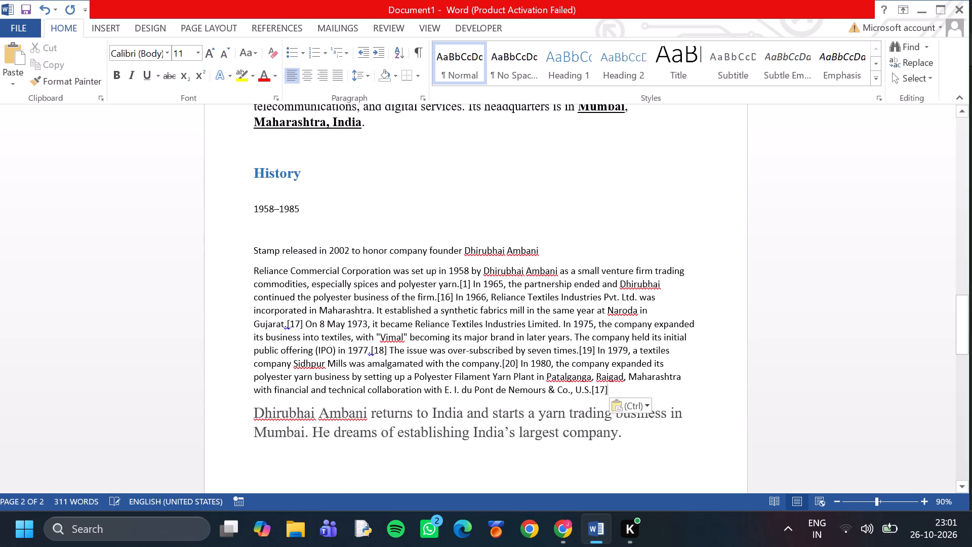
# Delete the "Stamp released in 2002" caption and the blank line above it from the pasted section.
pyautogui.moveTo(542, 249); pyautogui.dragTo(278, 249)
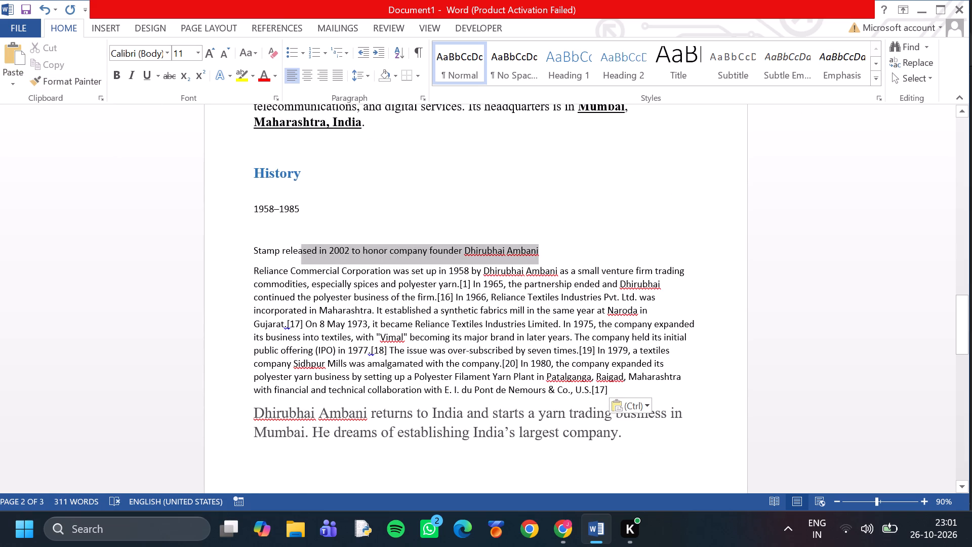
pyautogui.moveTo(278, 249); pyautogui.dragTo(241, 225)
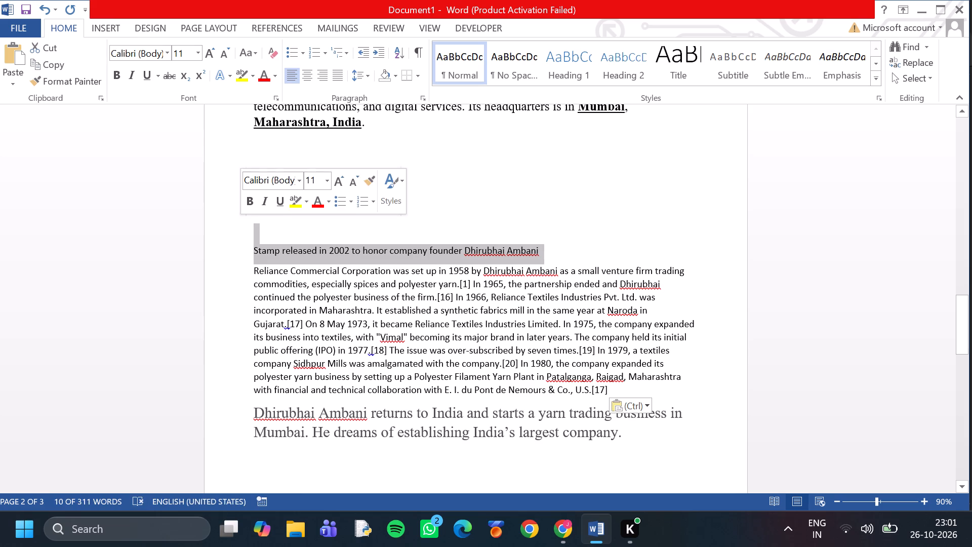
pyautogui.press('BackSpace')
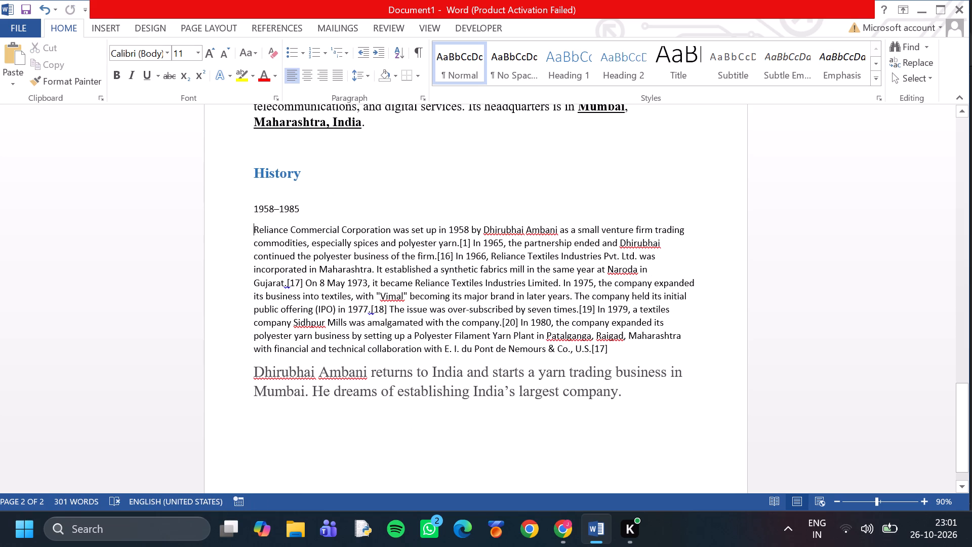
# Format the Reliance Commercial Corporation paragraph in Times New Roman, size 14.
pyautogui.moveTo(250, 231); pyautogui.dragTo(603, 354)
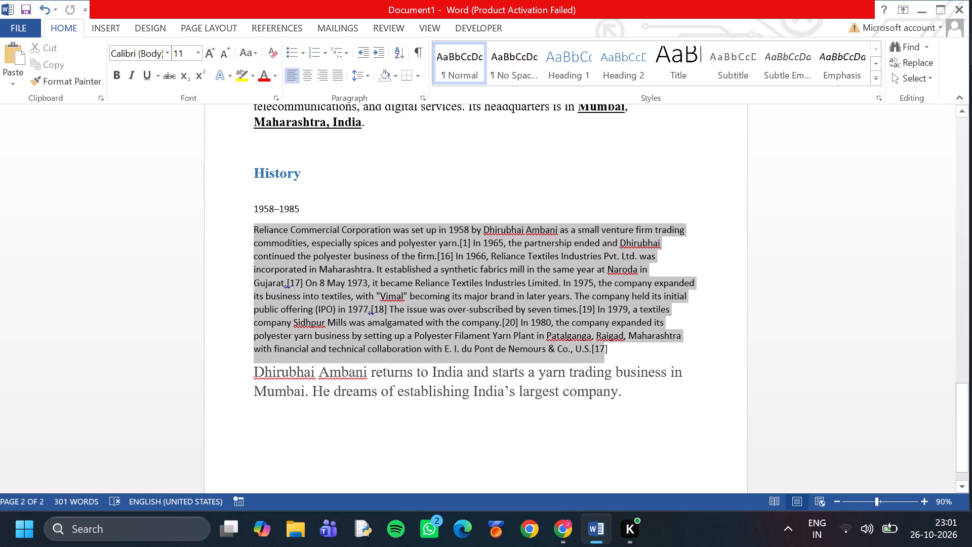
pyautogui.moveTo(603, 354); pyautogui.dragTo(638, 353)
pyautogui.click(167, 56)
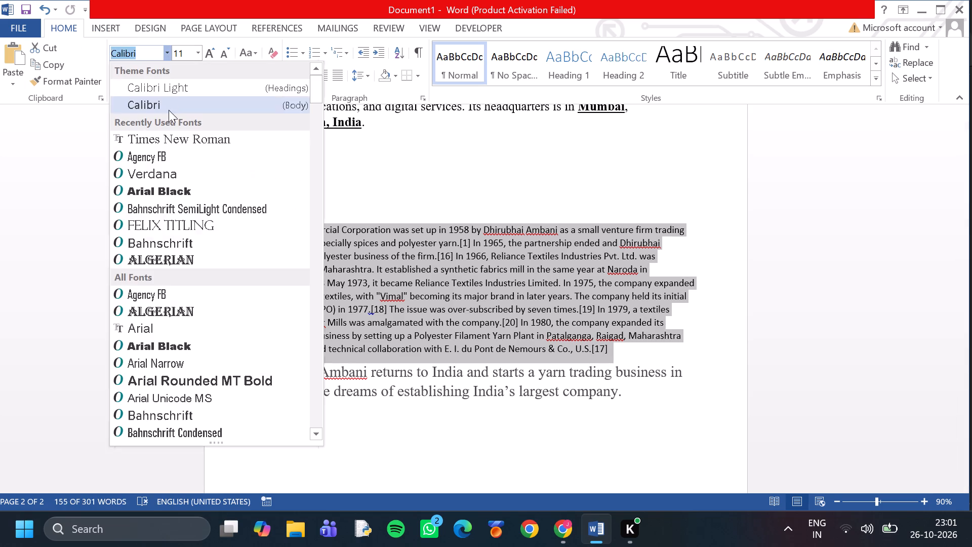
pyautogui.click(161, 138)
pyautogui.click(199, 46)
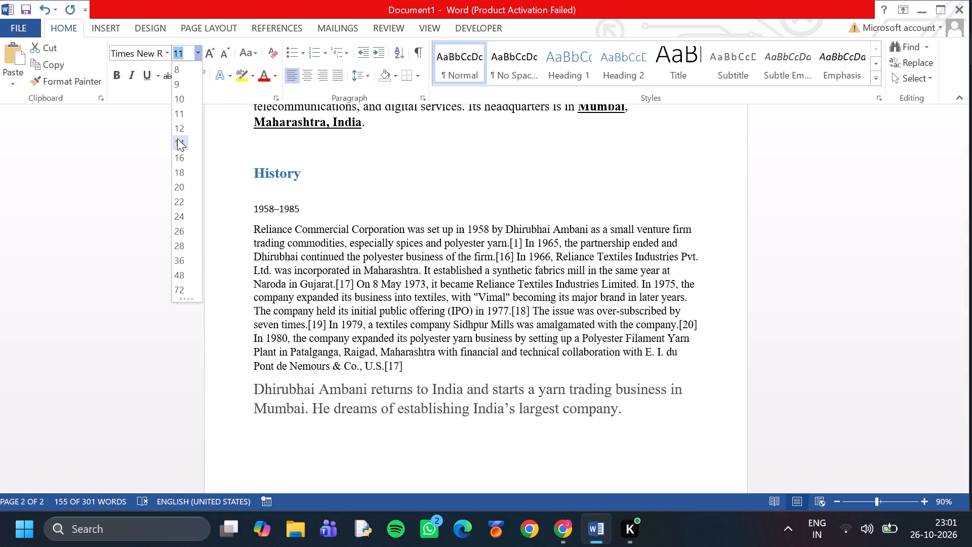
pyautogui.click(177, 138)
# Apply the Reliance Commercial Corporation paragraph's formatting to the 1957 milestone paragraph with Format Painter.
pyautogui.click(88, 76)
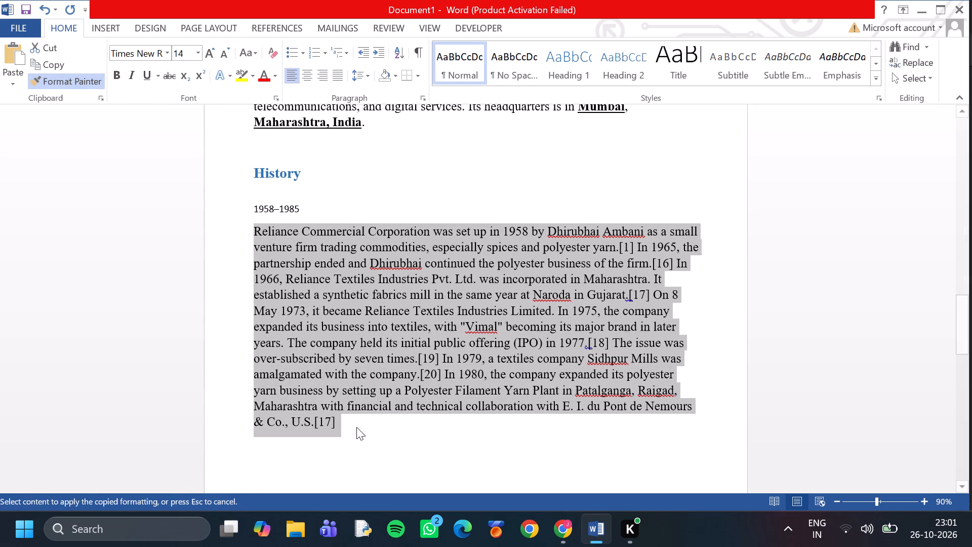
pyautogui.scroll(-8, 355, 387)
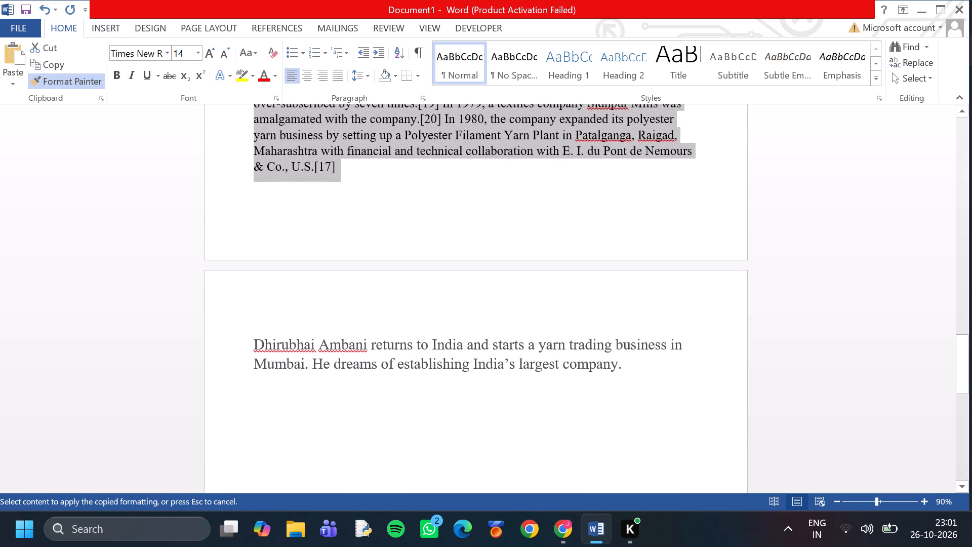
pyautogui.moveTo(252, 341); pyautogui.dragTo(628, 357)
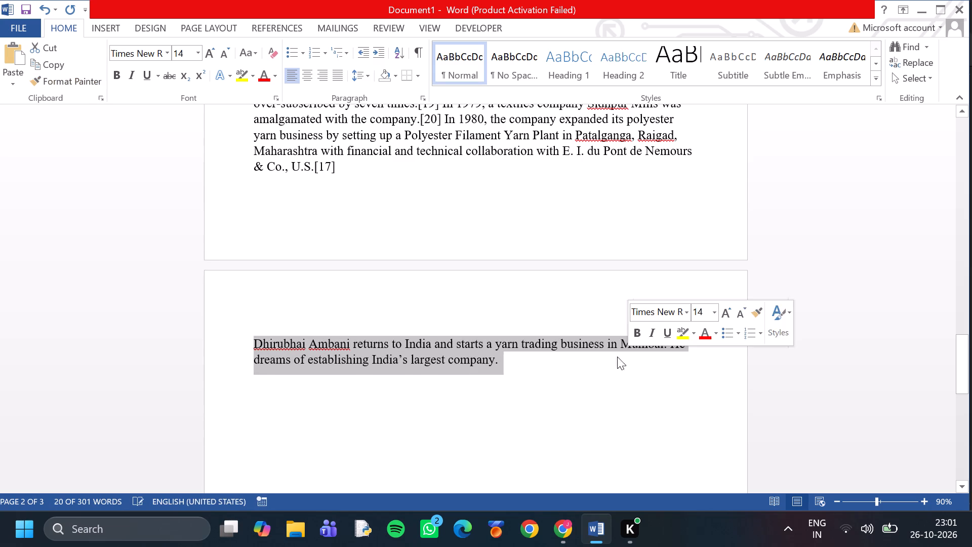
pyautogui.click(559, 357)
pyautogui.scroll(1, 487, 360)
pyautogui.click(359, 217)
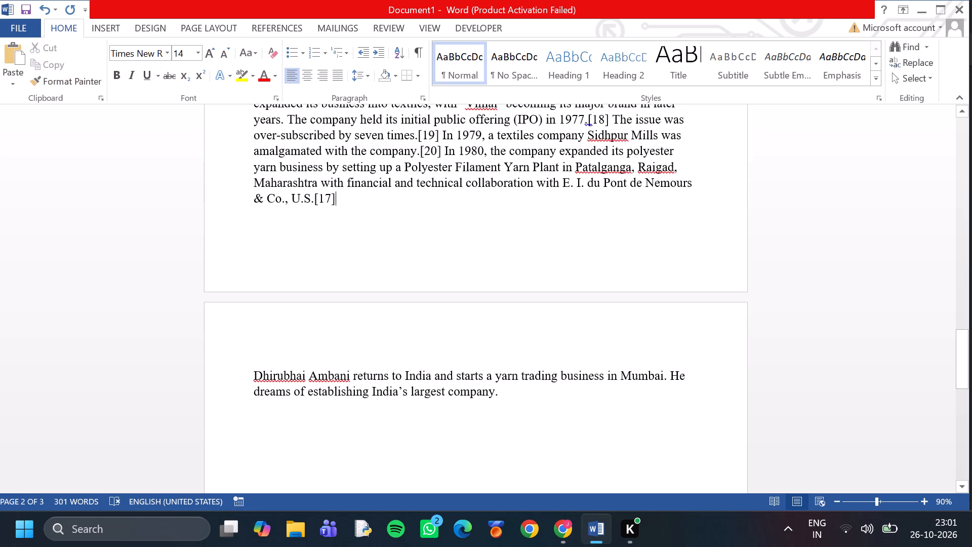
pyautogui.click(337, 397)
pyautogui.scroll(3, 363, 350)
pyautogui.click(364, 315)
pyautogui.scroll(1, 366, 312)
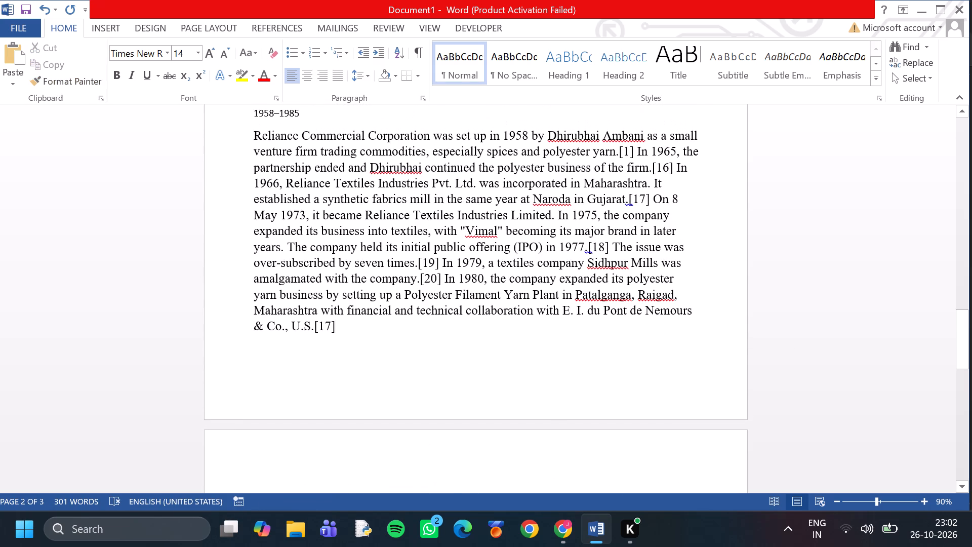
# Delete the citation marker [17] at the end of the 1958–1985 paragraph and the [18] after "1977.".
pyautogui.moveTo(363, 329); pyautogui.dragTo(314, 337)
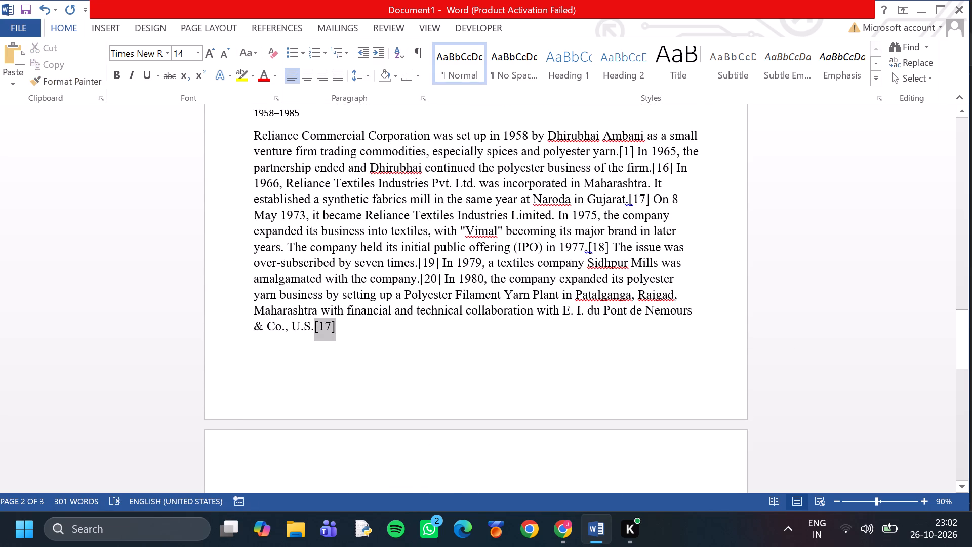
pyautogui.moveTo(314, 337); pyautogui.dragTo(314, 338)
pyautogui.press('BackSpace')
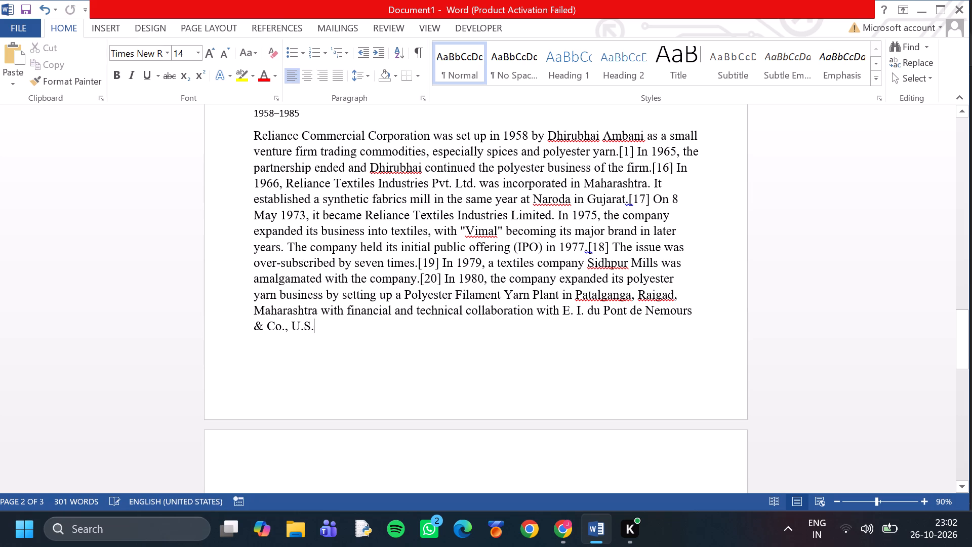
pyautogui.doubleClick(592, 248)
pyautogui.press('BackSpace')
pyautogui.press('BackSpace')
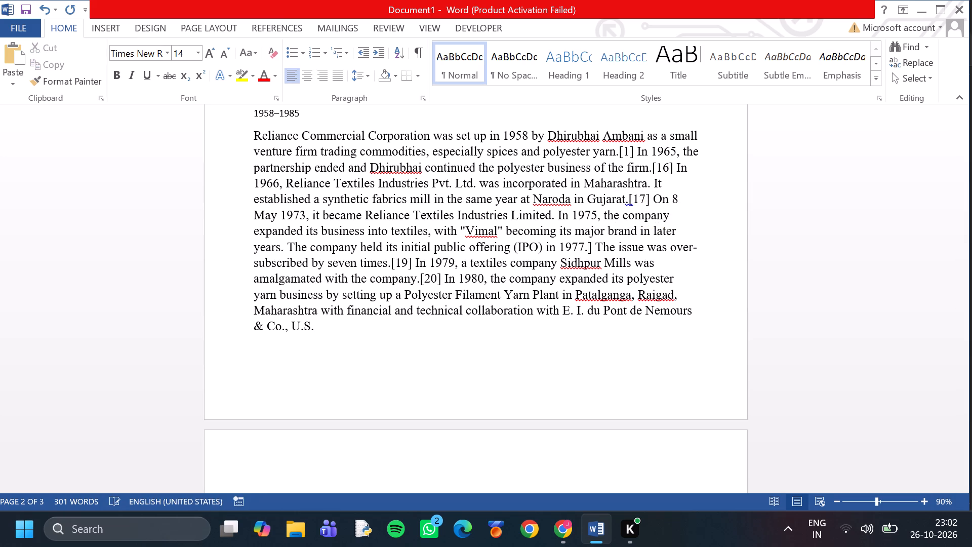
pyautogui.press('Delete')
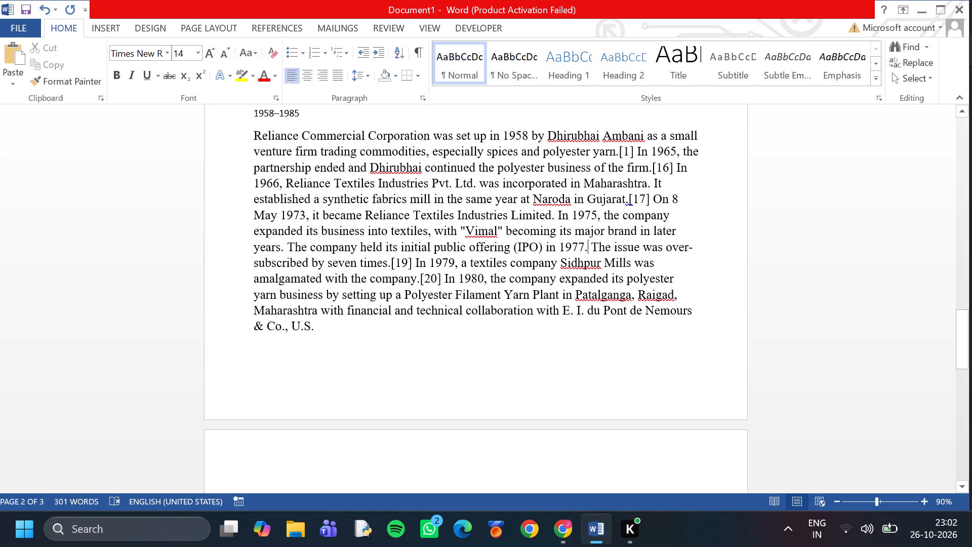
# Remove the [17] citation marker after "Gujarat", keeping a full stop at the end of the sentence.
pyautogui.click(626, 197)
pyautogui.click(628, 198)
pyautogui.moveTo(629, 198); pyautogui.dragTo(631, 197)
pyautogui.moveTo(631, 197); pyautogui.dragTo(647, 198)
pyautogui.press('BackSpace')
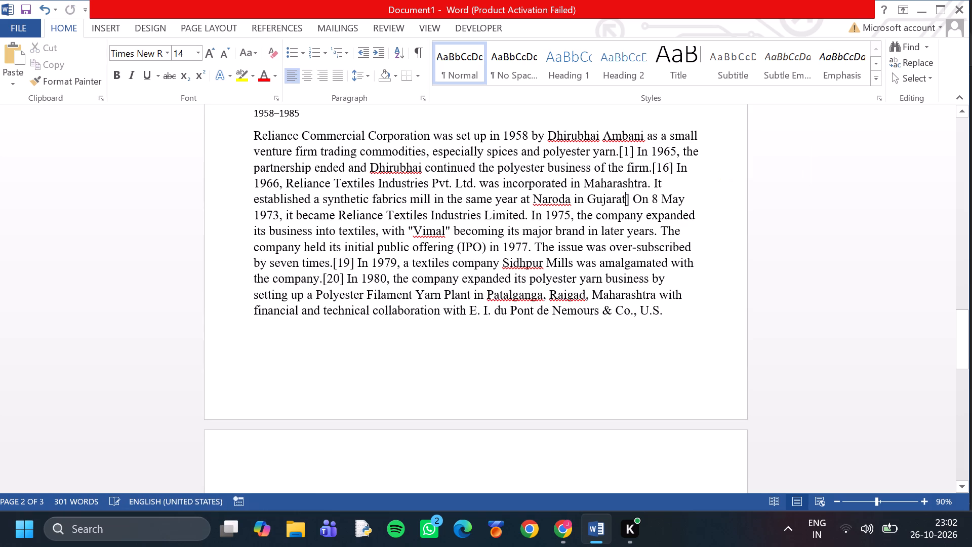
pyautogui.press('.')
pyautogui.press('Delete')
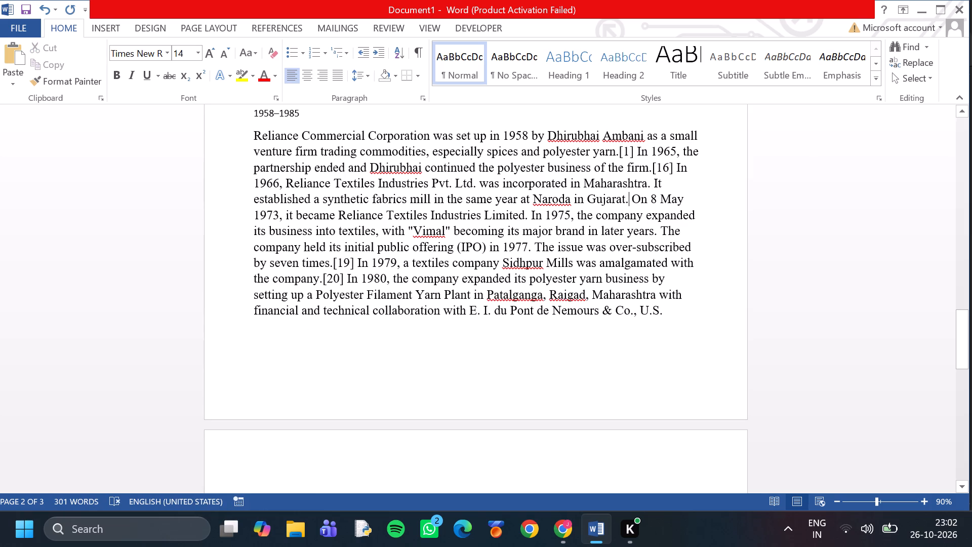
# Delete the citation markers [16] after "business of the firm." and [1] after "polyester yarn.".
pyautogui.click(655, 171)
pyautogui.click(649, 166)
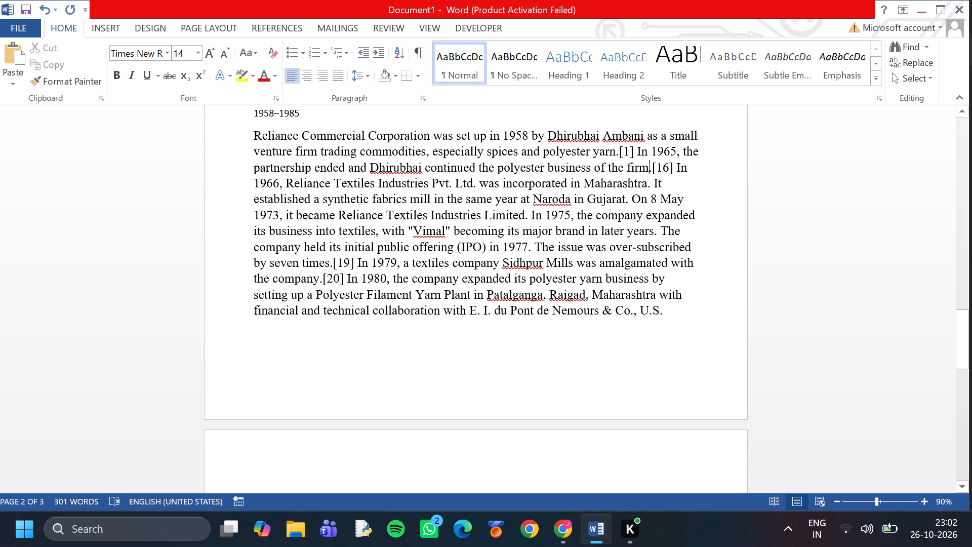
pyautogui.click(649, 168)
pyautogui.click(652, 169)
pyautogui.press('Delete')
pyautogui.press('Delete')
pyautogui.press('Delete')
pyautogui.press('Delete')
pyautogui.click(636, 150)
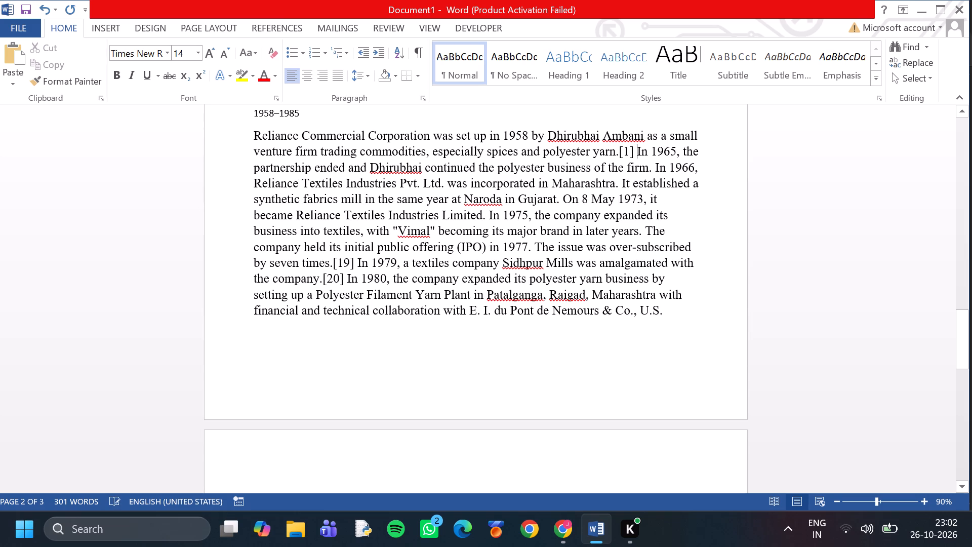
pyautogui.press('BackSpace')
pyautogui.press('BackSpace')
pyautogui.press('BackSpace')
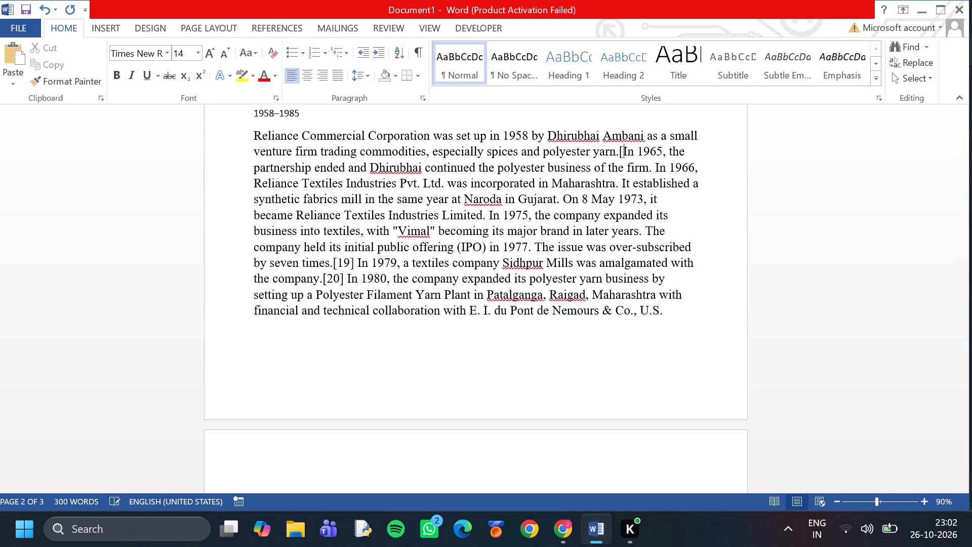
pyautogui.press('BackSpace')
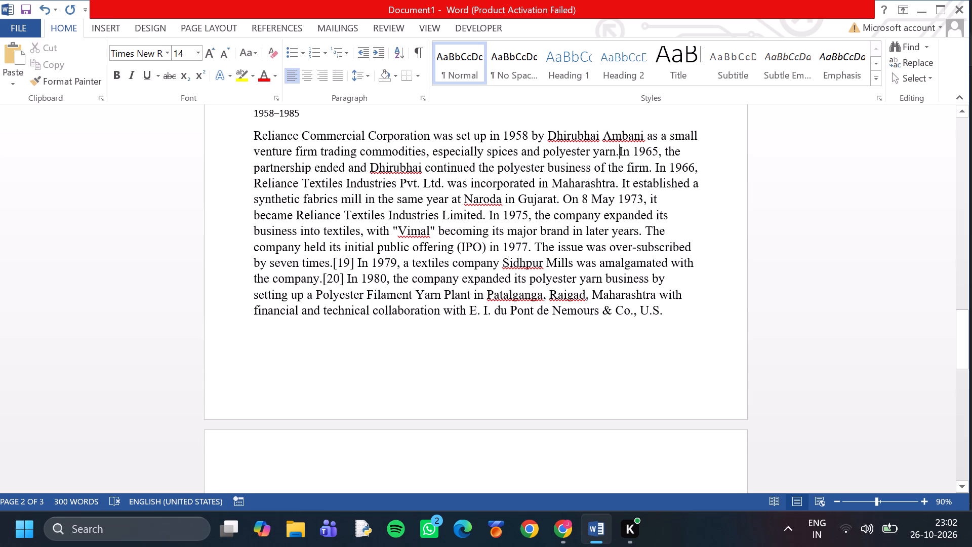
pyautogui.click(426, 235)
pyautogui.click(457, 241)
pyautogui.click(534, 252)
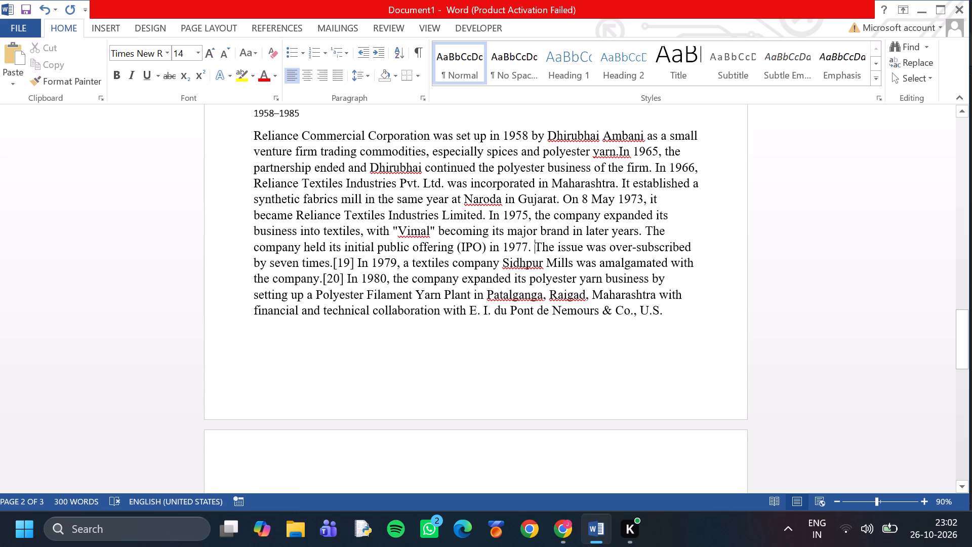
pyautogui.click(538, 277)
# Set the 1958–1985 subheading under History to size 16 and bold.
pyautogui.scroll(1, 413, 160)
pyautogui.moveTo(326, 146); pyautogui.dragTo(298, 142)
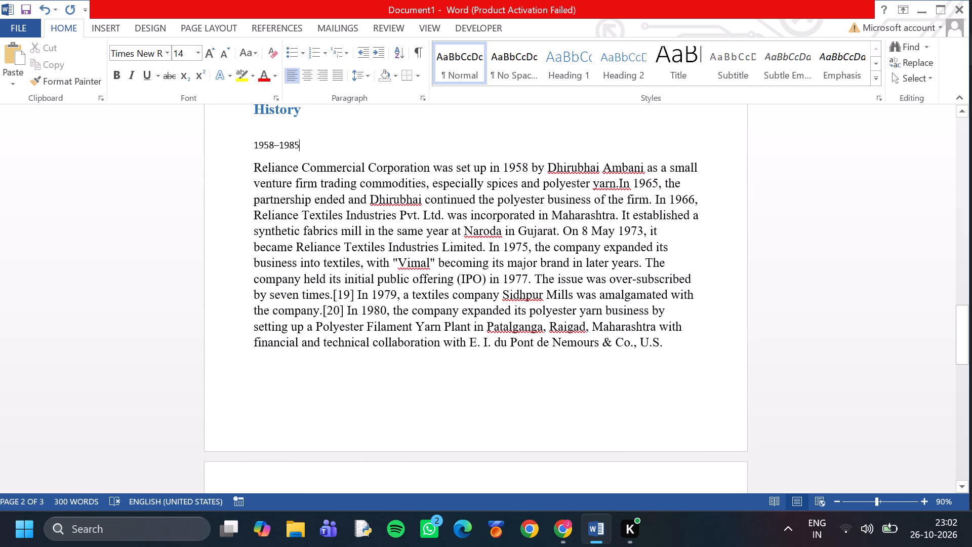
pyautogui.moveTo(298, 142); pyautogui.dragTo(257, 145)
pyautogui.click(196, 49)
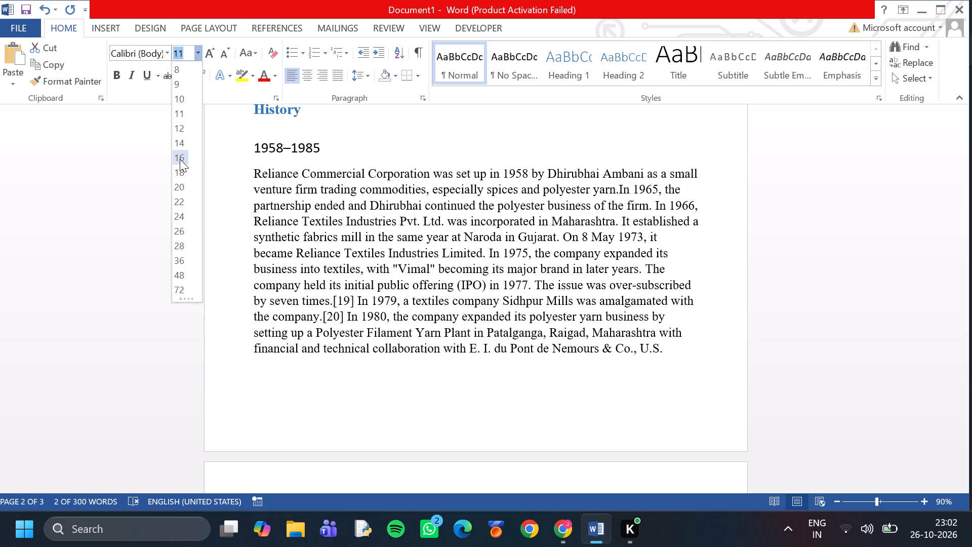
pyautogui.click(180, 159)
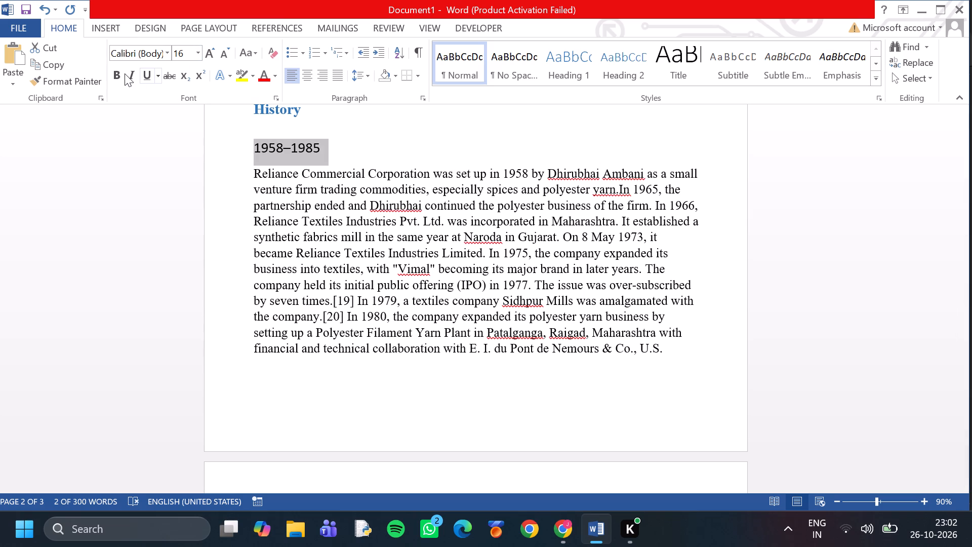
pyautogui.click(124, 73)
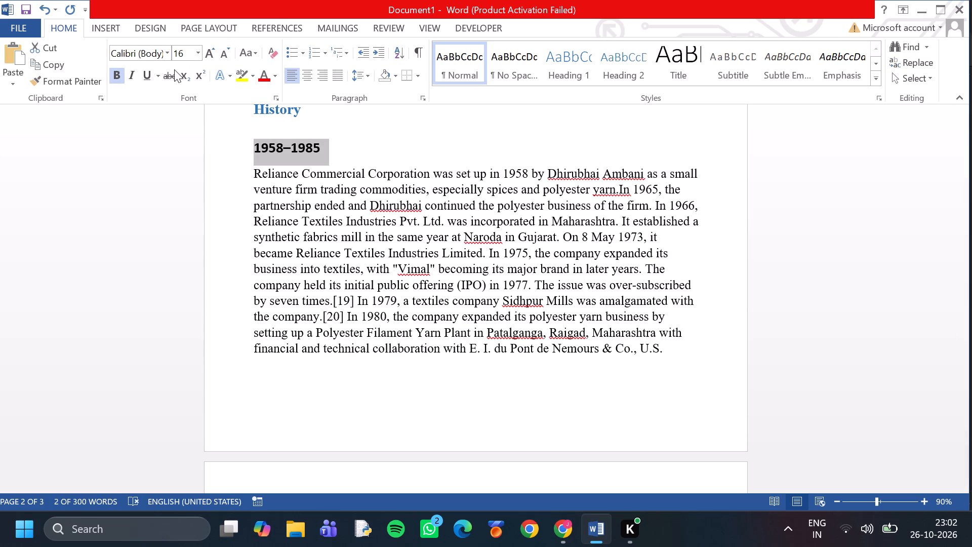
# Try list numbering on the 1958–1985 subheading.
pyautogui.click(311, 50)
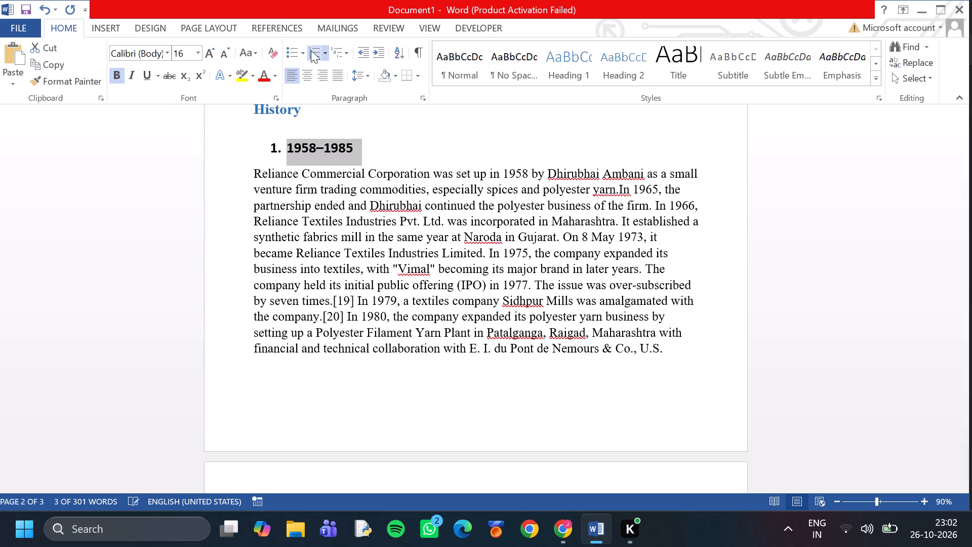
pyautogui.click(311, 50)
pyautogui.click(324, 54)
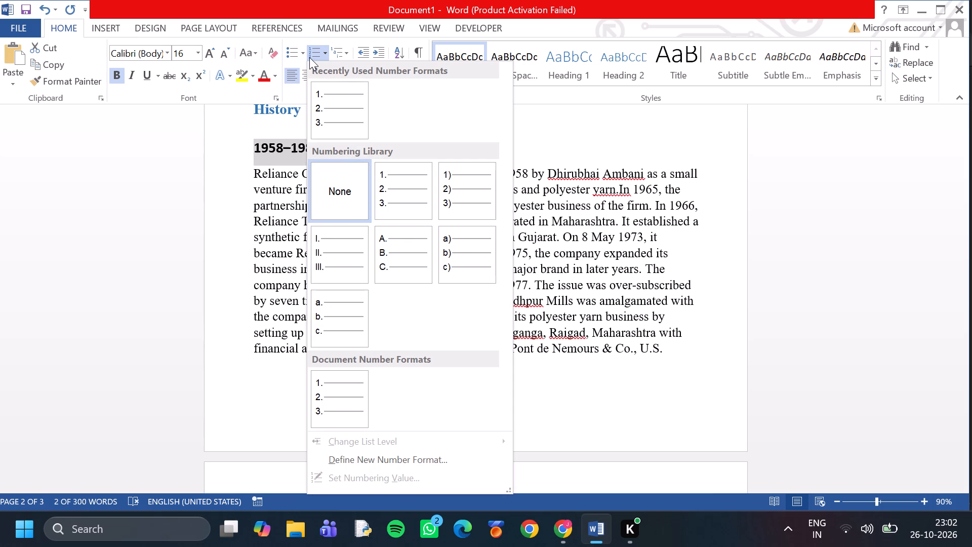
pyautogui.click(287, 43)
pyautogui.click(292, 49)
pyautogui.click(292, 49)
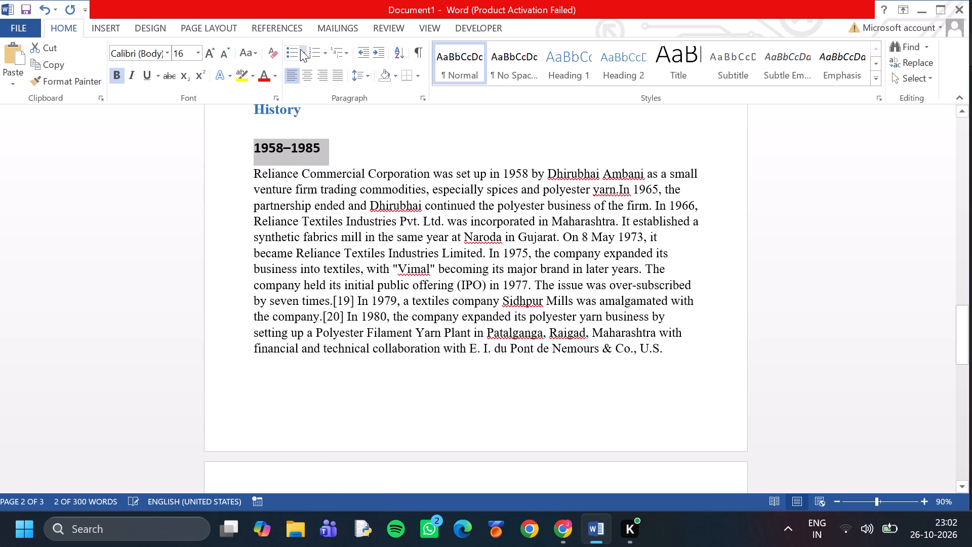
# Apply the four-diamond bullet to the 1958–1985 subheading.
pyautogui.click(304, 49)
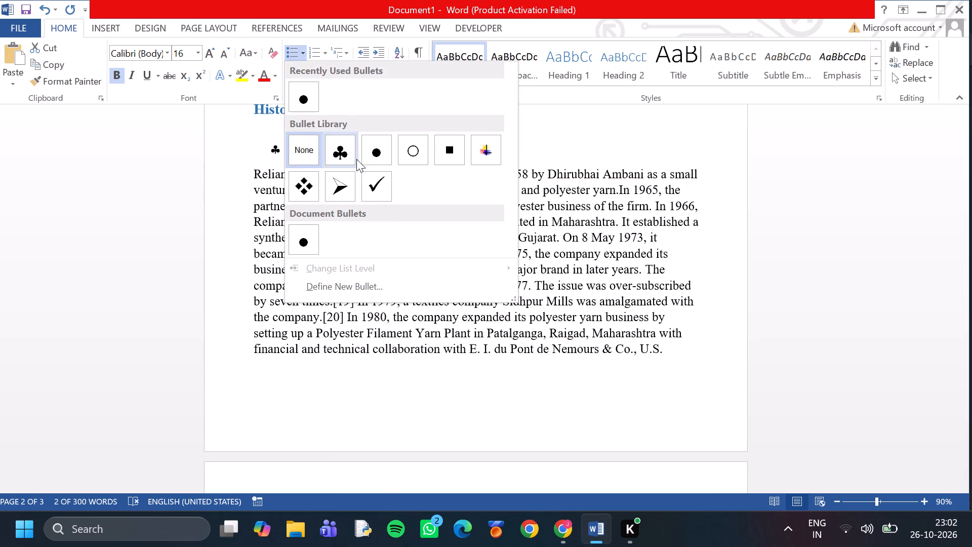
pyautogui.click(304, 183)
pyautogui.click(393, 143)
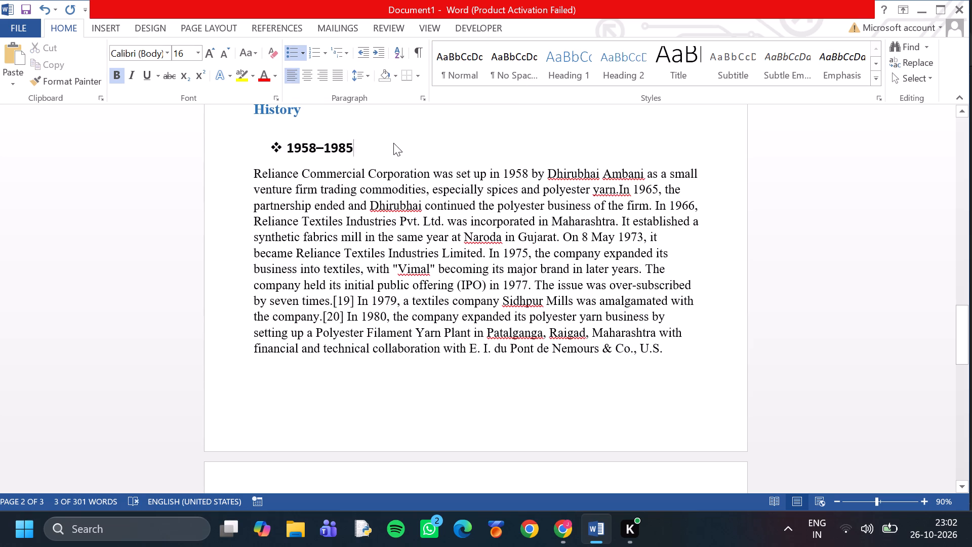
# Justify the three paragraphs of body text under the Introduction heading.
pyautogui.scroll(11, 378, 171)
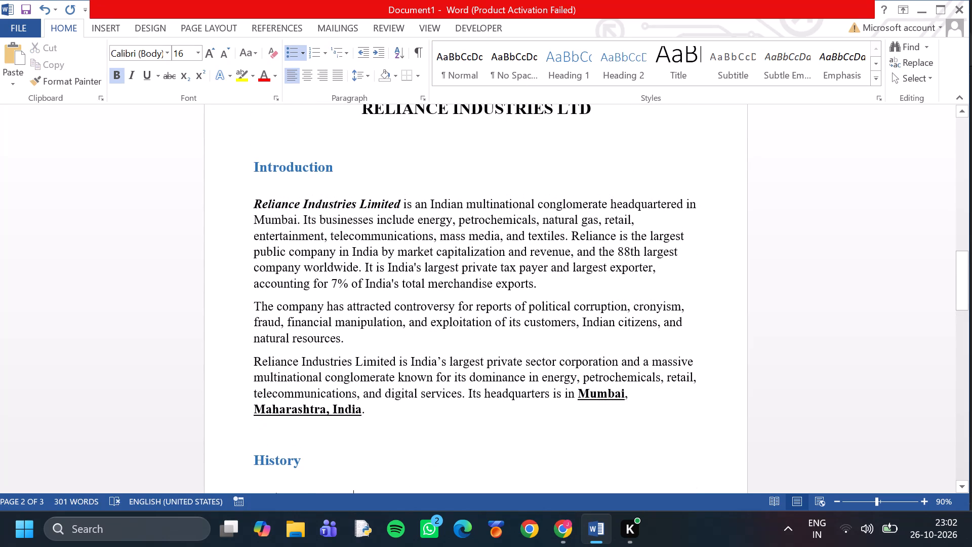
pyautogui.moveTo(254, 198); pyautogui.dragTo(385, 412)
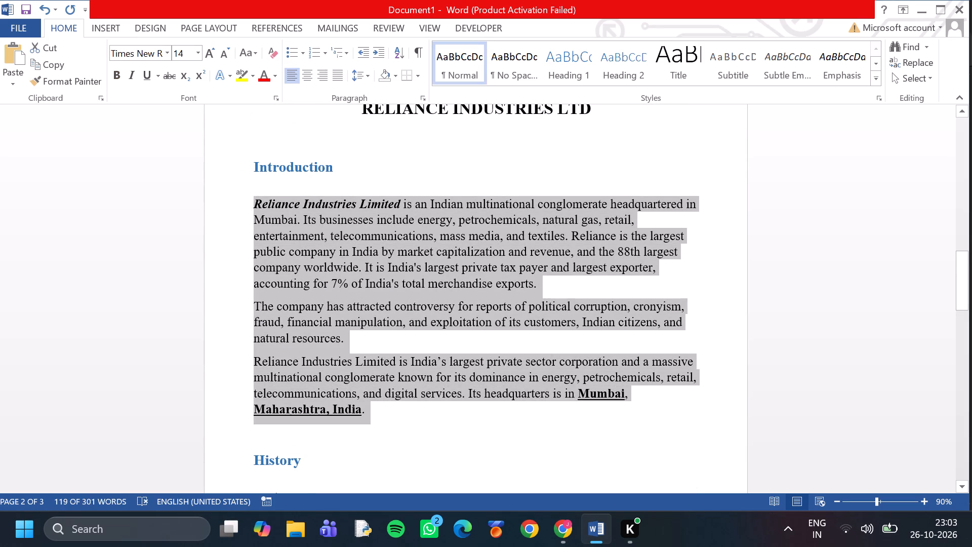
pyautogui.click(332, 74)
pyautogui.click(410, 276)
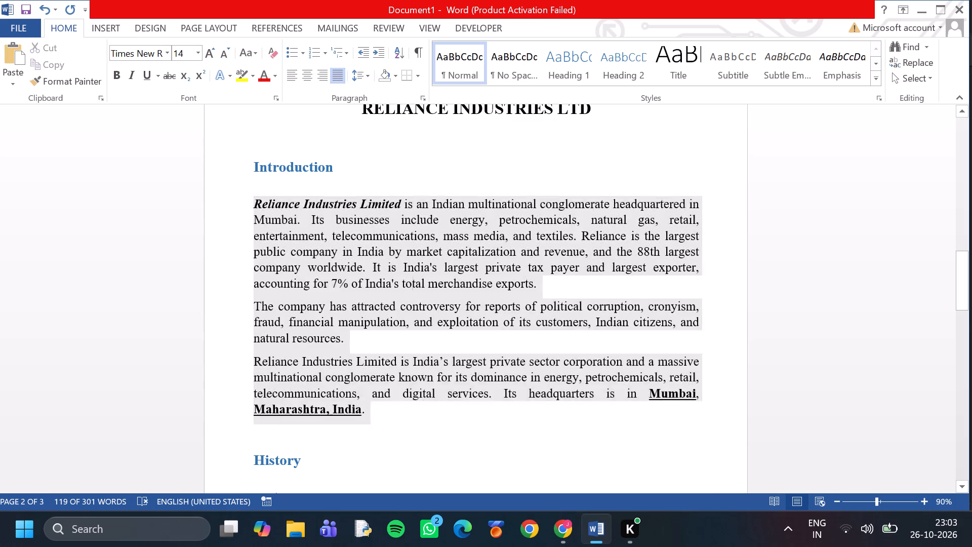
# Justify the Reliance Commercial Corporation paragraph under the 1958–1985 subheading.
pyautogui.scroll(-6, 358, 250)
pyautogui.scroll(-2, 281, 288)
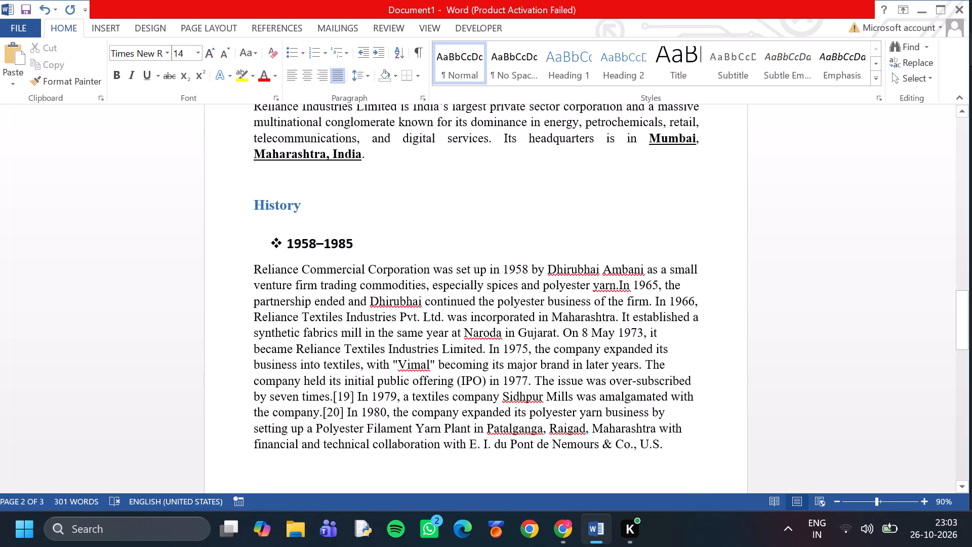
pyautogui.moveTo(256, 270); pyautogui.dragTo(707, 476)
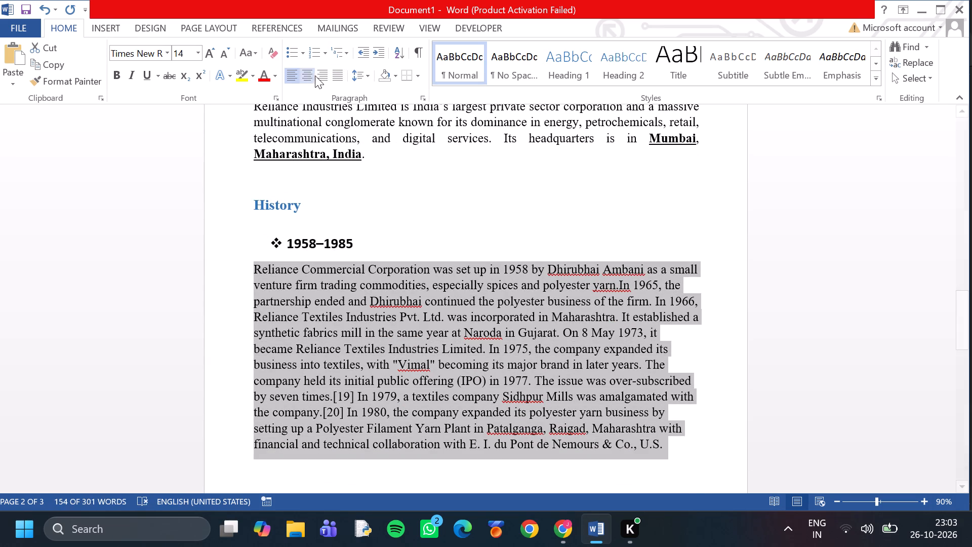
pyautogui.click(330, 72)
pyautogui.click(399, 311)
pyautogui.scroll(-2, 424, 292)
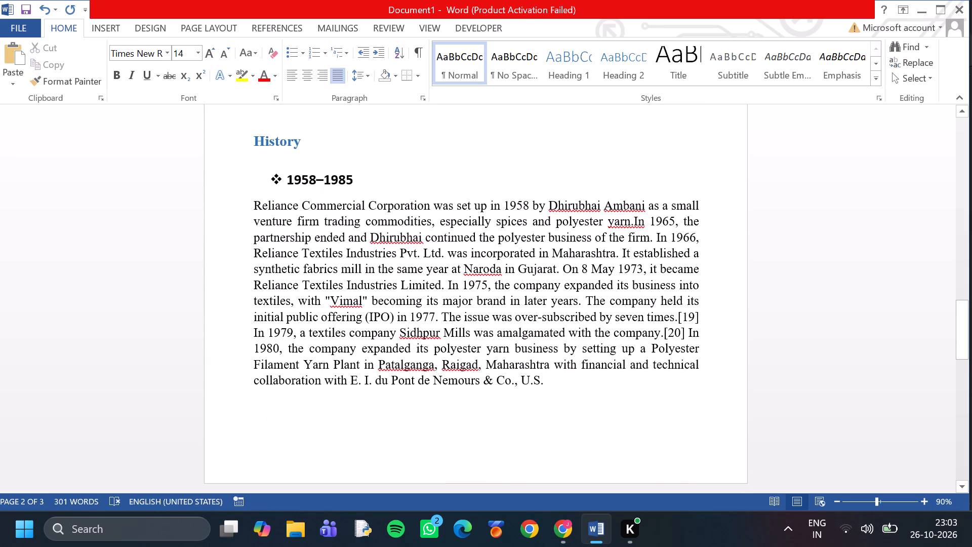
pyautogui.click(634, 205)
pyautogui.click(588, 205)
pyautogui.click(617, 209)
# Delete the milestone paragraph about starting a yarn trading business in Mumbai from the page after the 1958–1985 section.
pyautogui.scroll(-1, 670, 223)
pyautogui.scroll(-2, 369, 218)
pyautogui.scroll(-2, 537, 279)
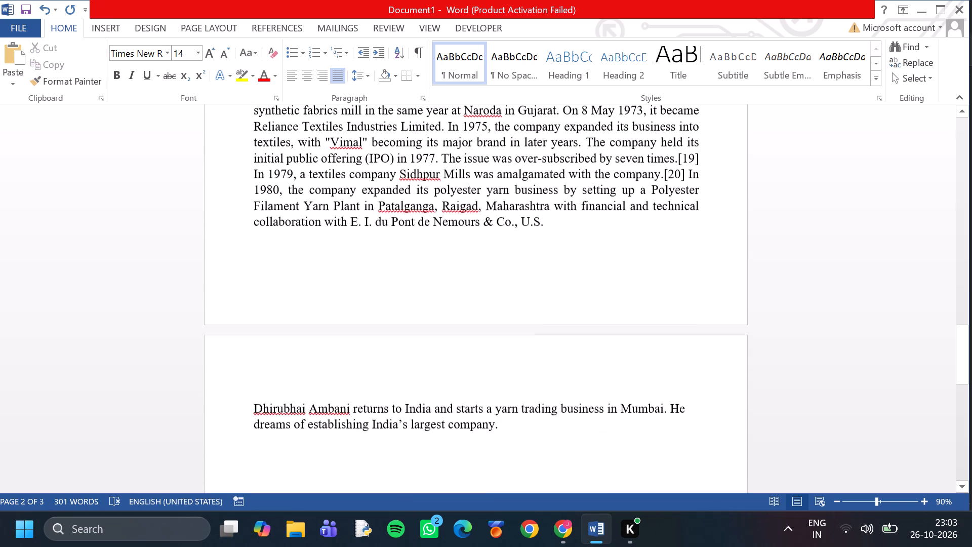
pyautogui.scroll(-2, 513, 279)
pyautogui.scroll(5, 458, 319)
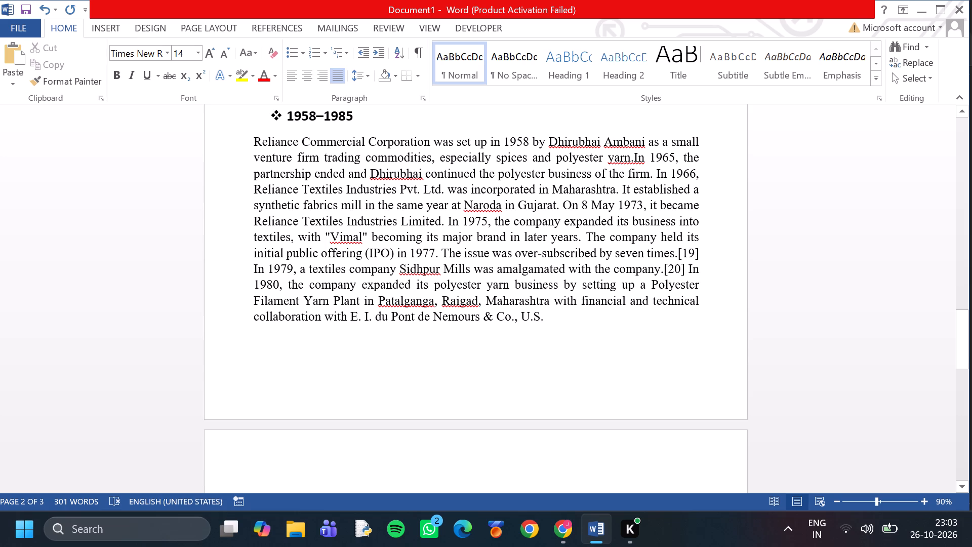
pyautogui.scroll(-6, 544, 215)
pyautogui.moveTo(521, 346); pyautogui.dragTo(324, 311)
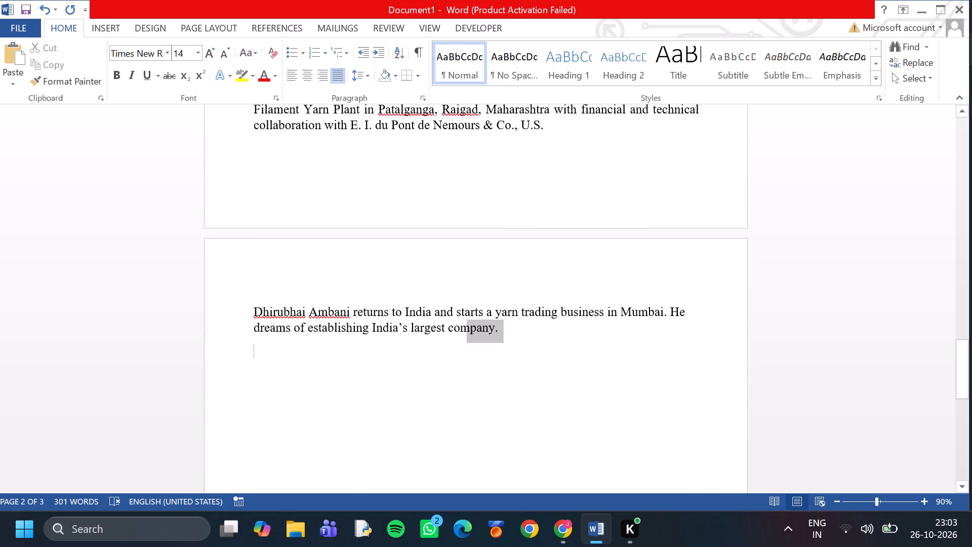
pyautogui.moveTo(324, 311); pyautogui.dragTo(225, 297)
pyautogui.press('BackSpace')
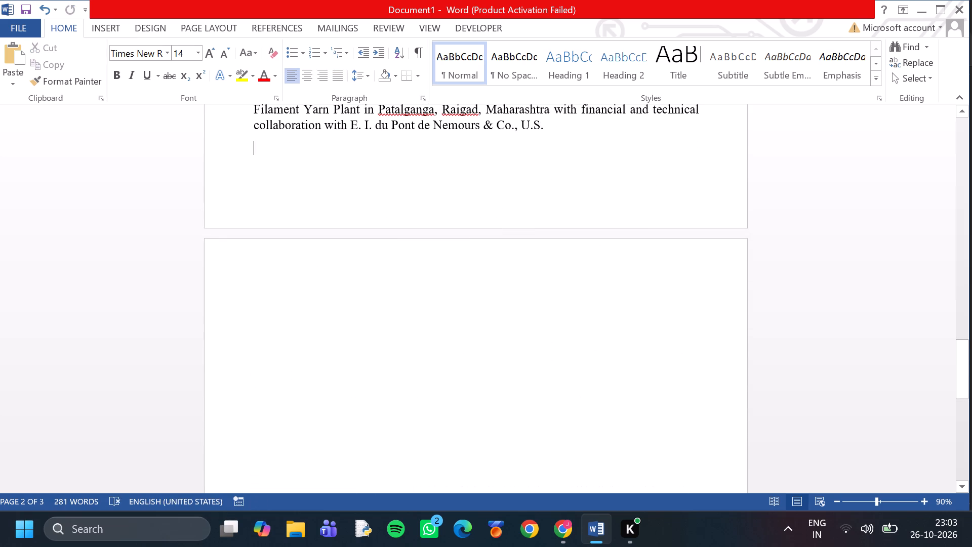
# In Chrome, copy the 1981–2000 heading and its paragraphs from the Wikipedia article's History section.
pyautogui.click(569, 533)
pyautogui.scroll(-1, 412, 380)
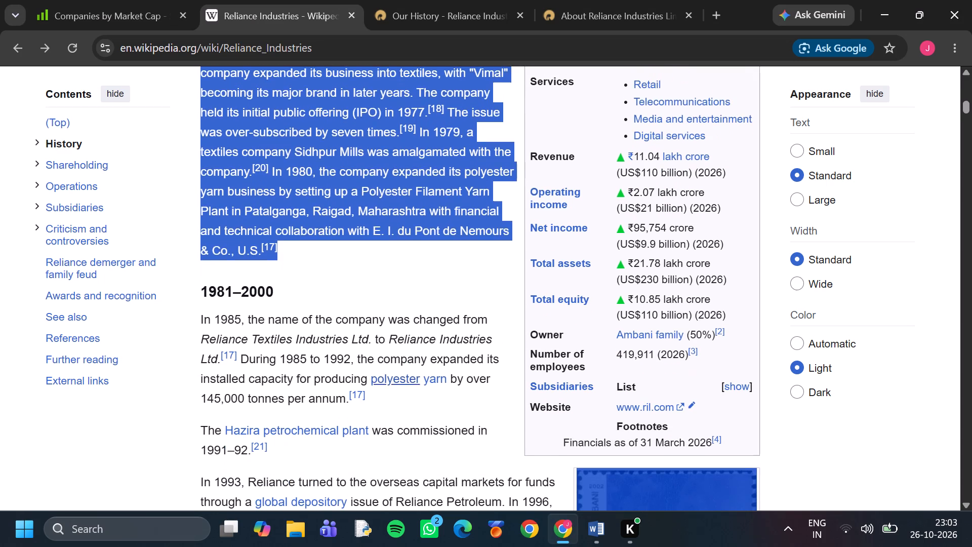
pyautogui.click(325, 334)
pyautogui.scroll(-2, 325, 332)
pyautogui.moveTo(202, 133); pyautogui.dragTo(327, 421)
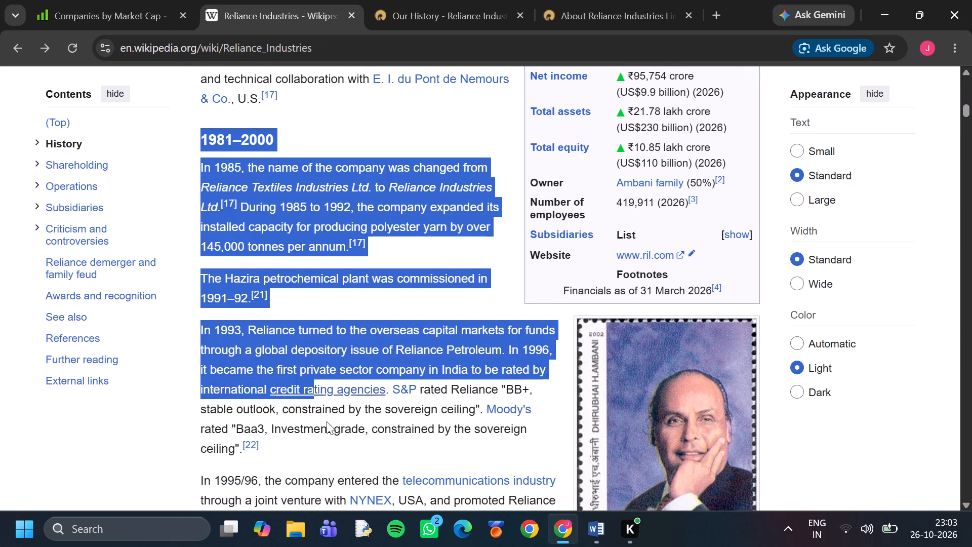
pyautogui.moveTo(327, 421); pyautogui.dragTo(469, 105)
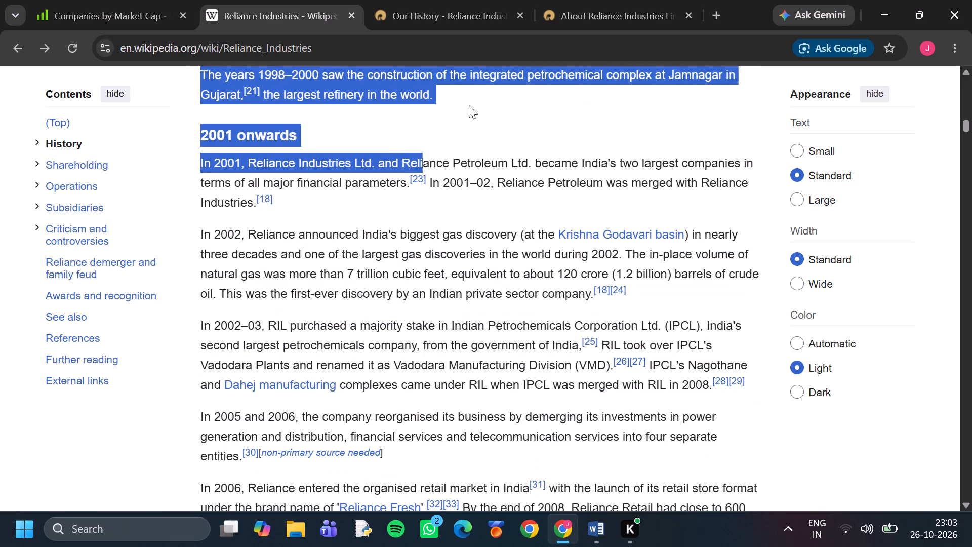
pyautogui.moveTo(469, 105); pyautogui.dragTo(469, 103)
pyautogui.rightClick(391, 84)
pyautogui.click(416, 105)
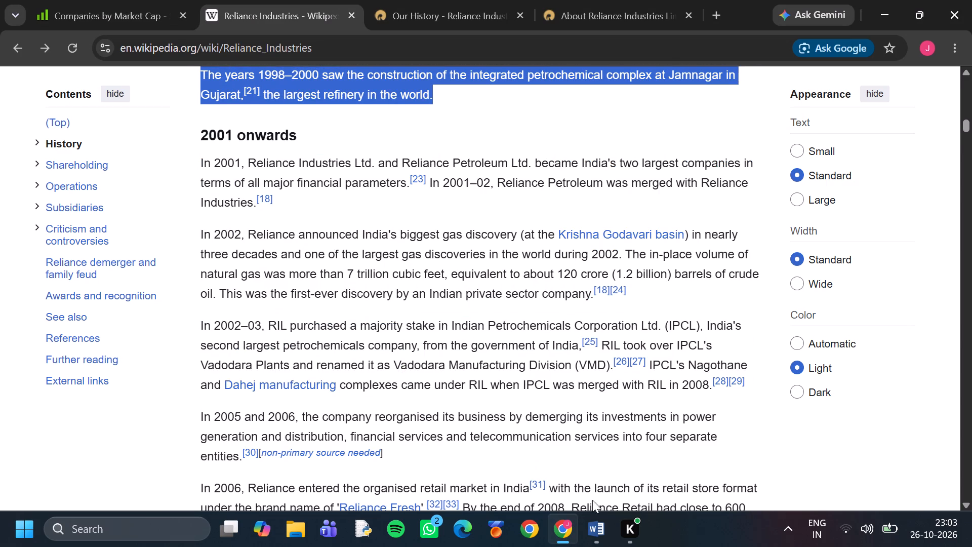
# In Word, paste the copied 1981–2000 section as text only on a new line at the start of page 3.
pyautogui.click(591, 460)
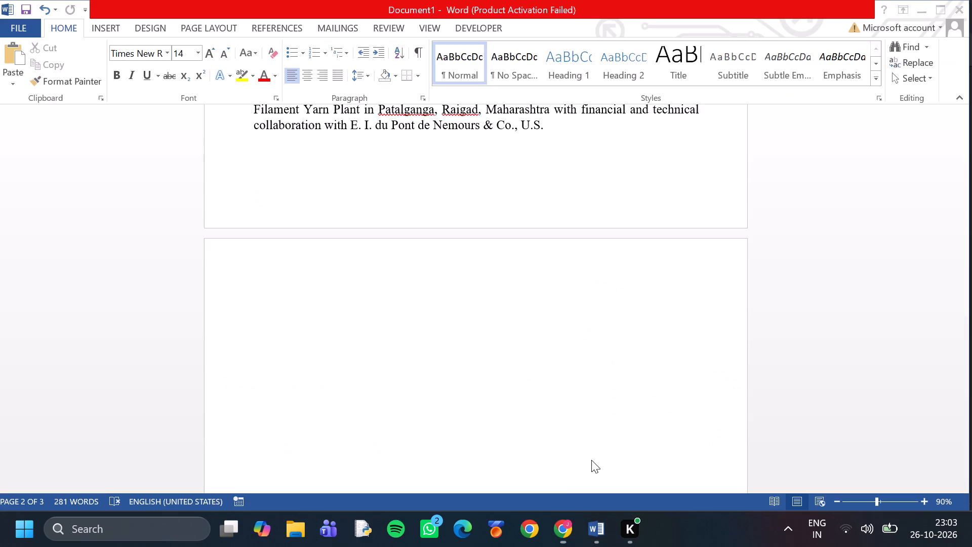
pyautogui.press('Return')
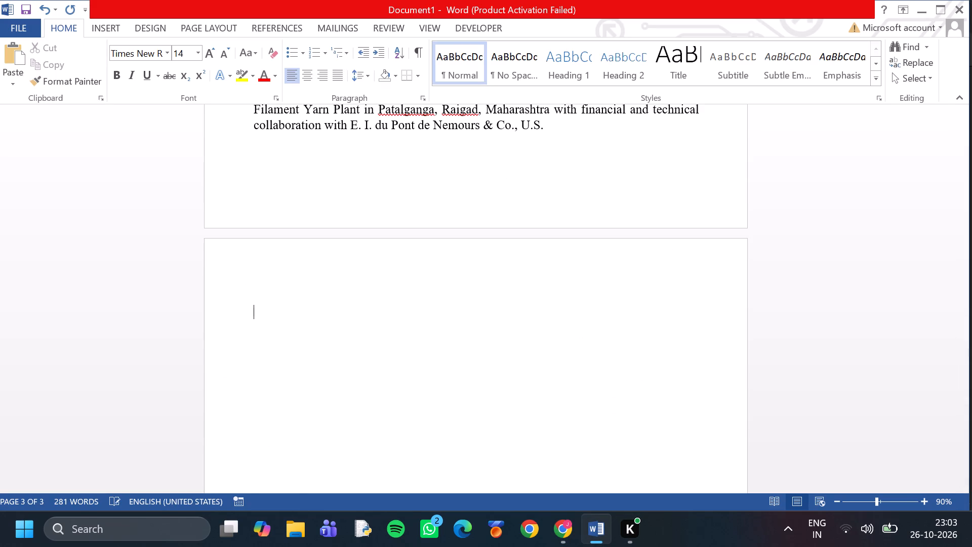
pyautogui.hotkey('ctrl', 'v')
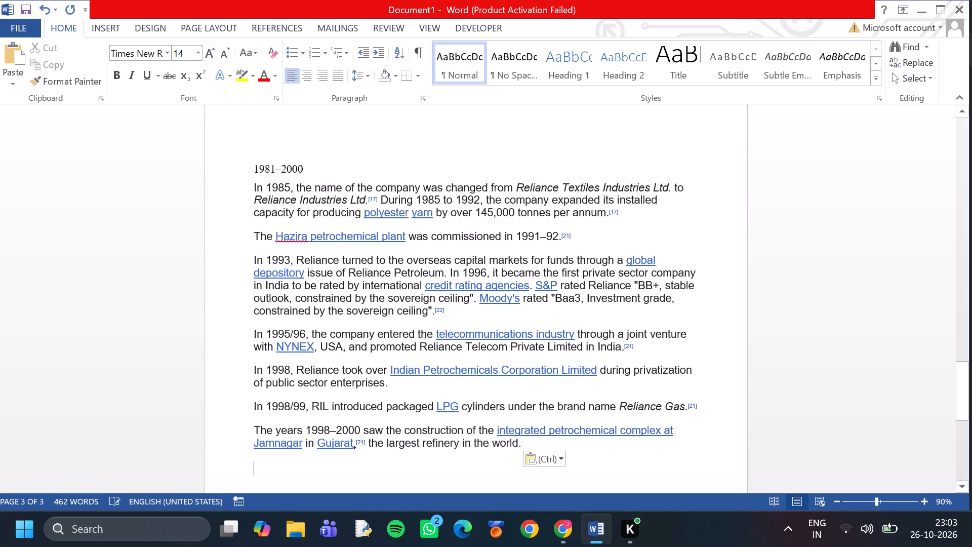
pyautogui.hotkey('ctrl', 'z')
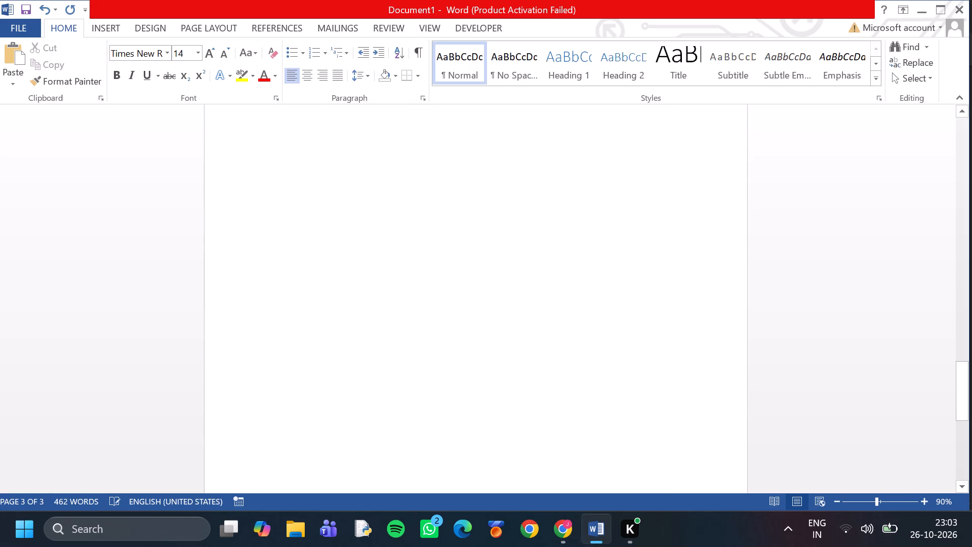
pyautogui.click(19, 84)
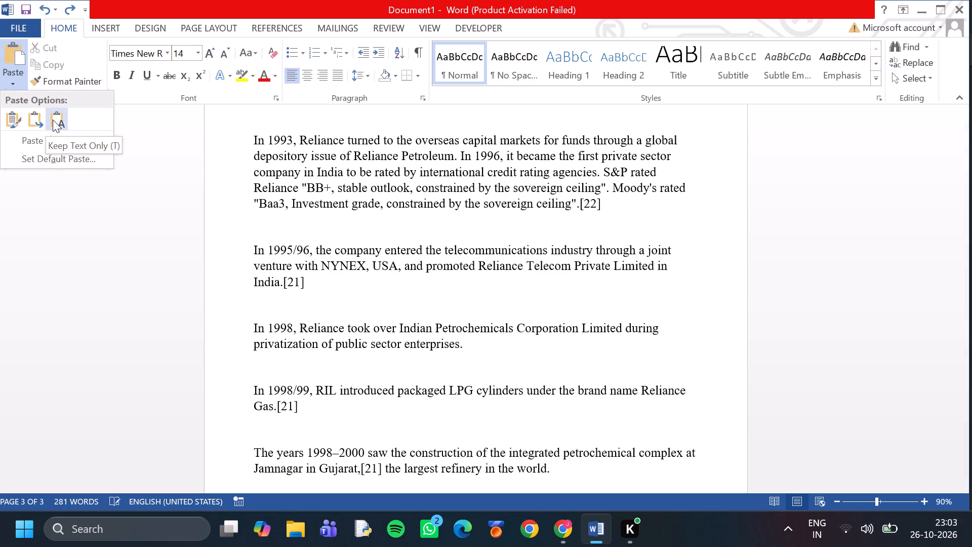
pyautogui.click(53, 120)
# Delete the empty lines between the 1985, Hazira plant, 1993 and 1995/96 paragraphs of the 1981–2000 section.
pyautogui.scroll(4, 442, 295)
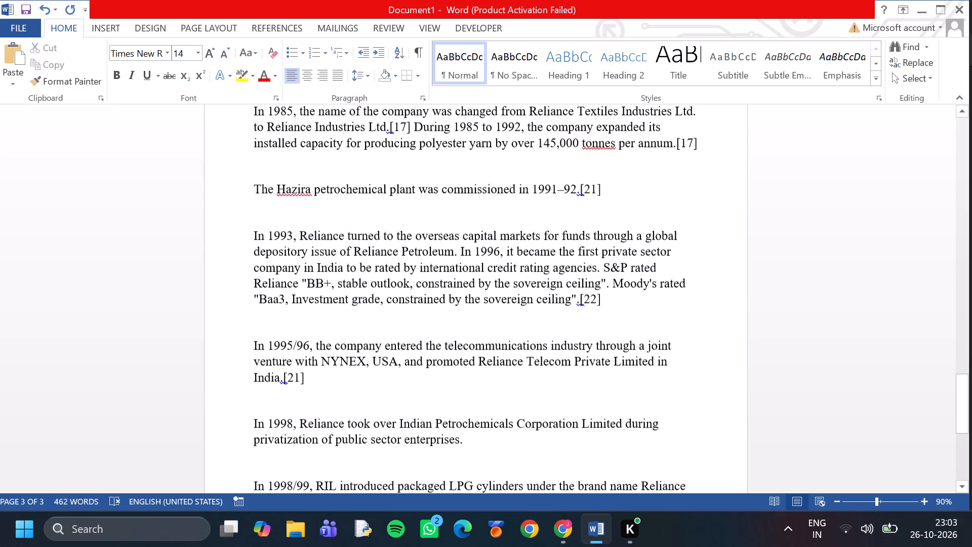
pyautogui.click(304, 267)
pyautogui.click(303, 256)
pyautogui.press('BackSpace')
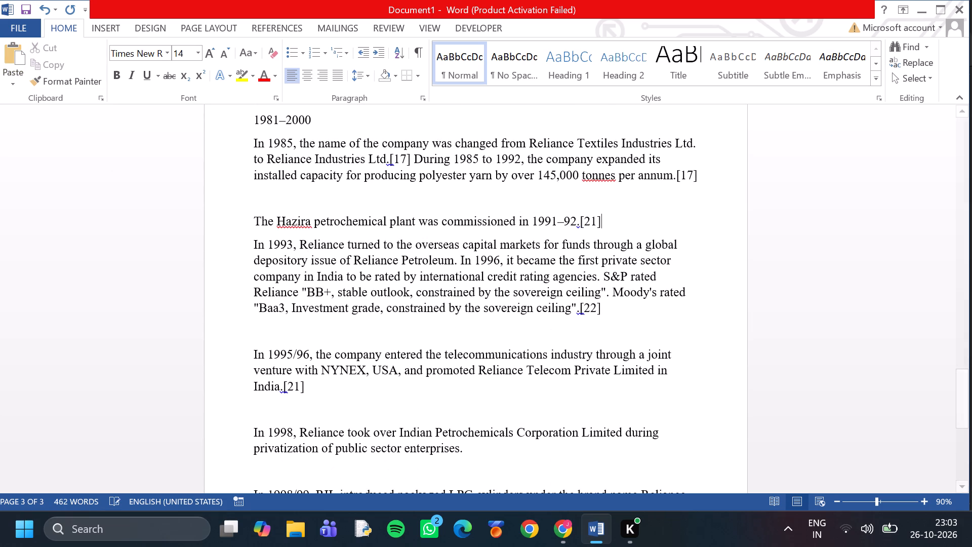
pyautogui.scroll(1, 285, 251)
pyautogui.click(285, 206)
pyautogui.click(280, 229)
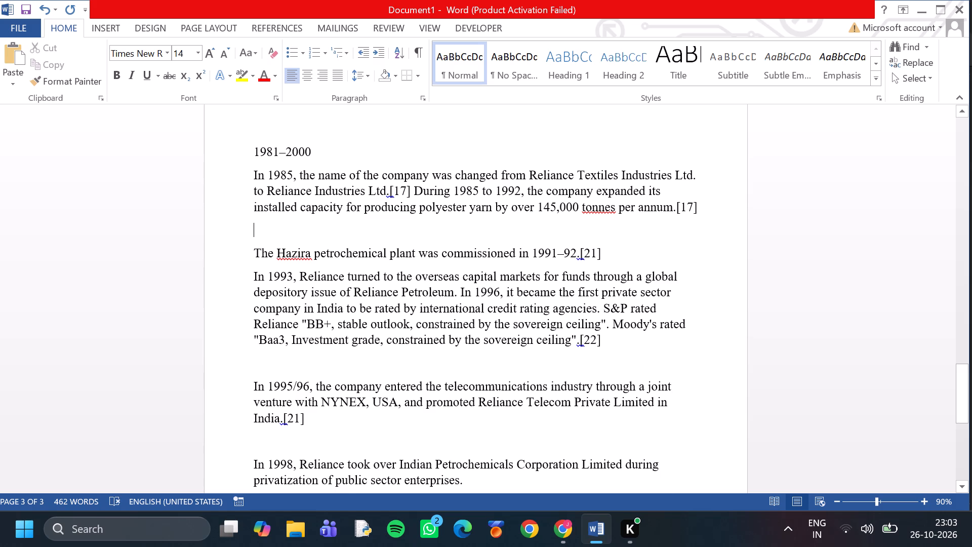
pyautogui.press('BackSpace')
pyautogui.scroll(-1, 279, 230)
pyautogui.click(252, 298)
pyautogui.click(260, 306)
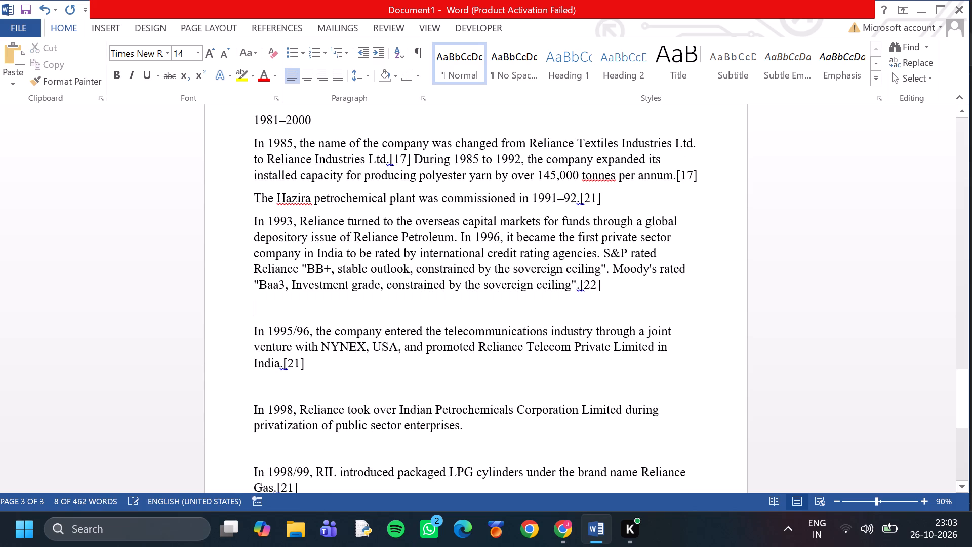
pyautogui.press('BackSpace')
# Delete the remaining empty lines between the 1995/96, 1998, 1998/99 and 1998–2000 paragraphs.
pyautogui.scroll(-1, 265, 343)
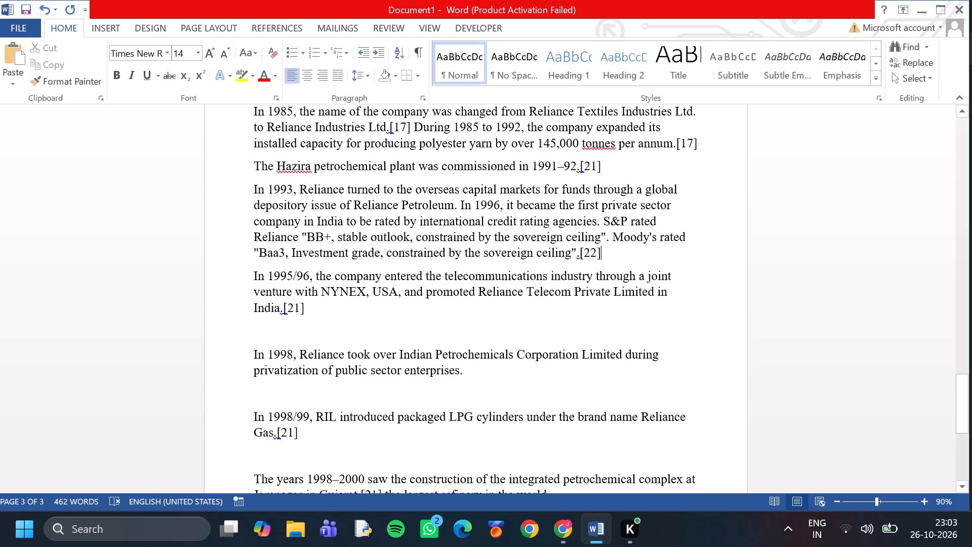
pyautogui.click(272, 340)
pyautogui.press('BackSpace')
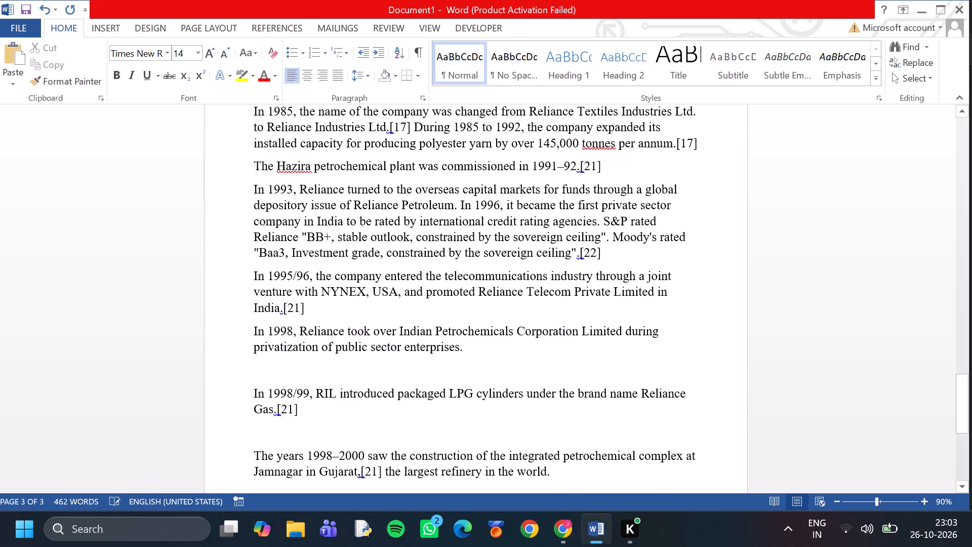
pyautogui.click(285, 377)
pyautogui.press('BackSpace')
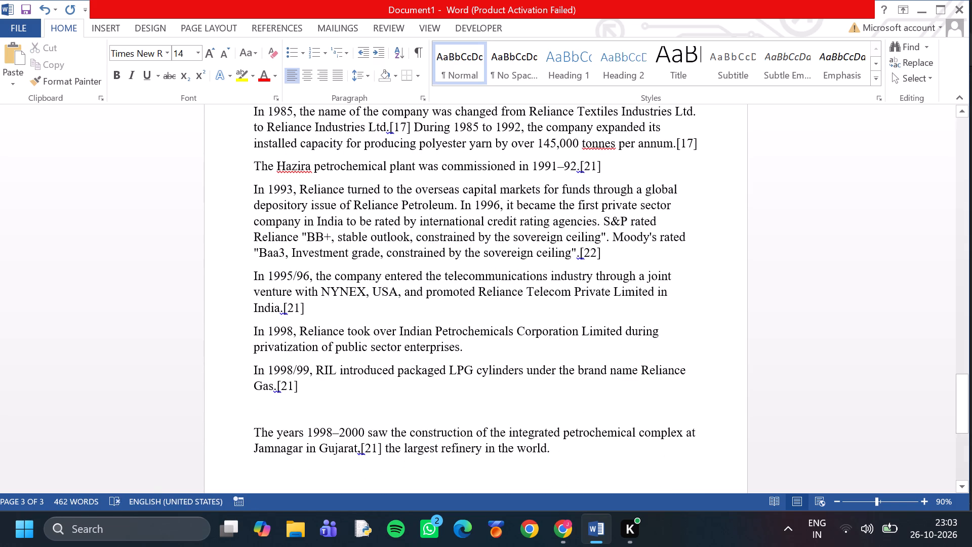
pyautogui.scroll(-1, 262, 349)
pyautogui.click(271, 378)
pyautogui.press('BackSpace')
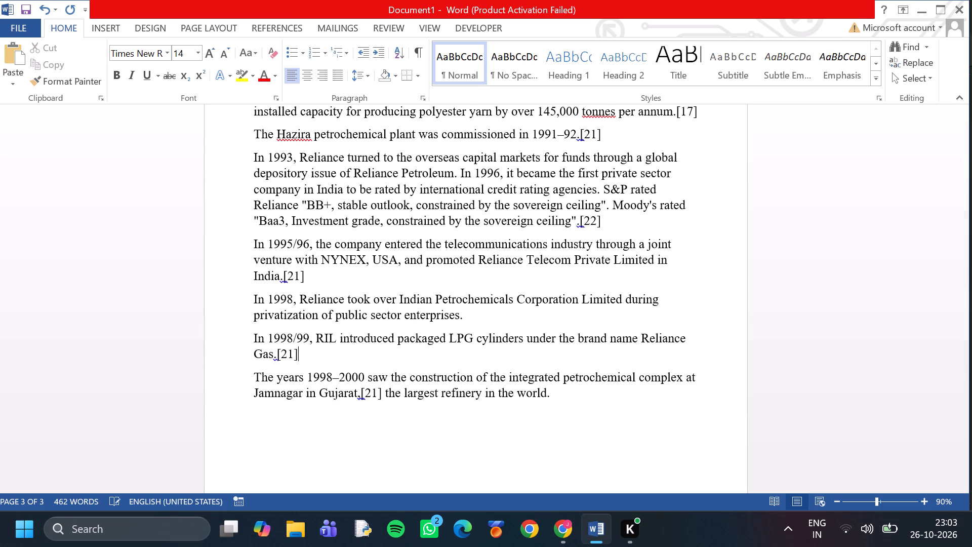
# Make the 1981–2000 subheading bold and set its font size to 16.
pyautogui.scroll(4, 267, 371)
pyautogui.scroll(1, 401, 356)
pyautogui.scroll(2, 358, 328)
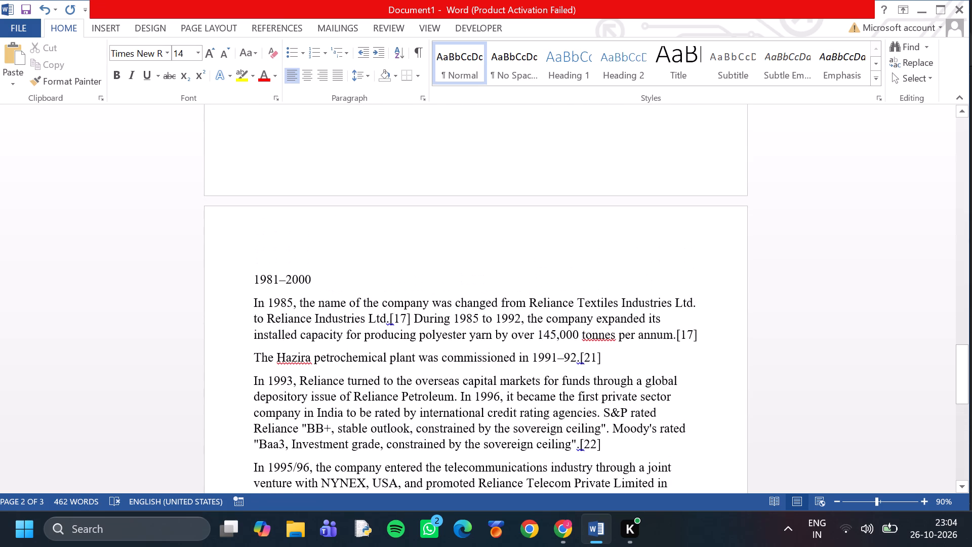
pyautogui.moveTo(330, 283); pyautogui.dragTo(246, 279)
pyautogui.click(111, 75)
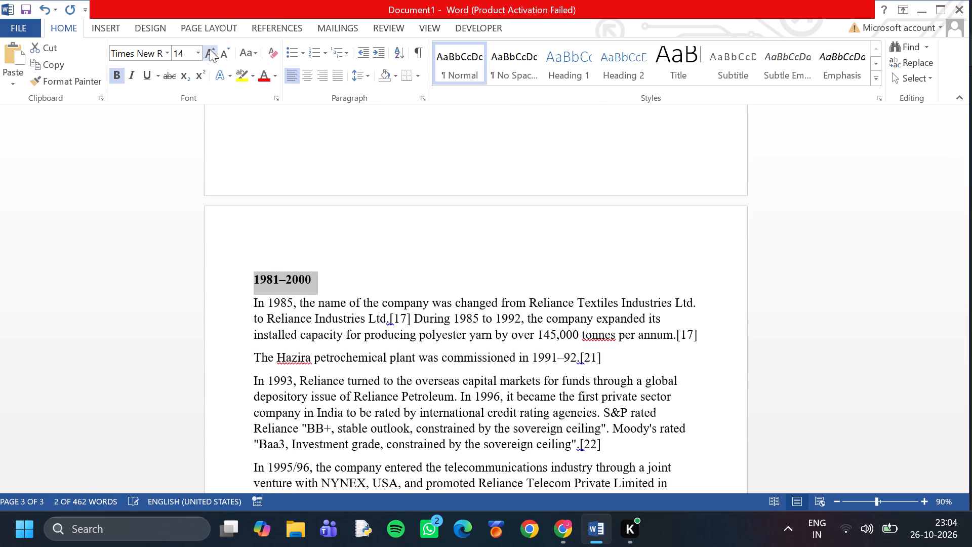
pyautogui.click(195, 46)
pyautogui.click(175, 157)
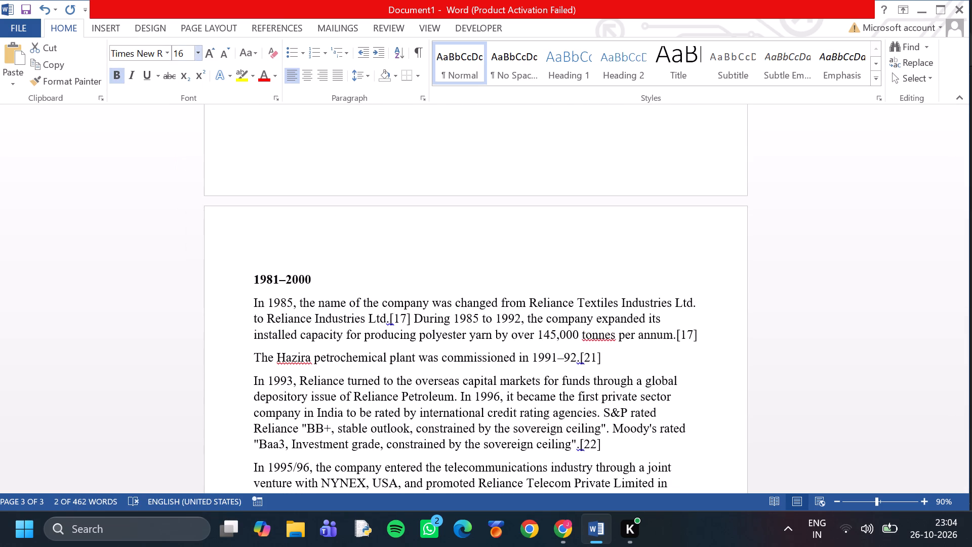
# Apply the four-diamond bullet to the 1981–2000 subheading, matching the 1958–1985 subheading.
pyautogui.scroll(9, 376, 227)
pyautogui.scroll(-1, 375, 219)
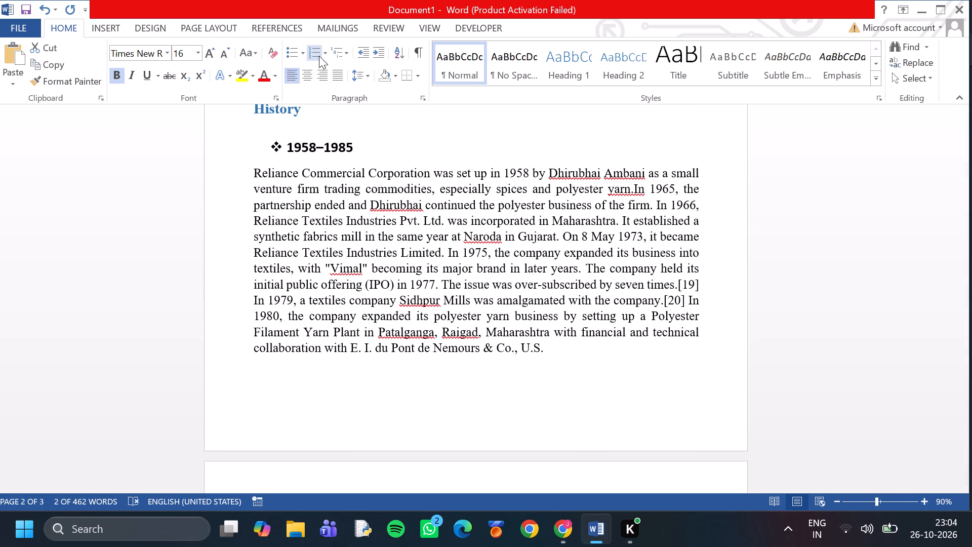
pyautogui.click(303, 54)
pyautogui.click(309, 102)
pyautogui.scroll(-4, 349, 291)
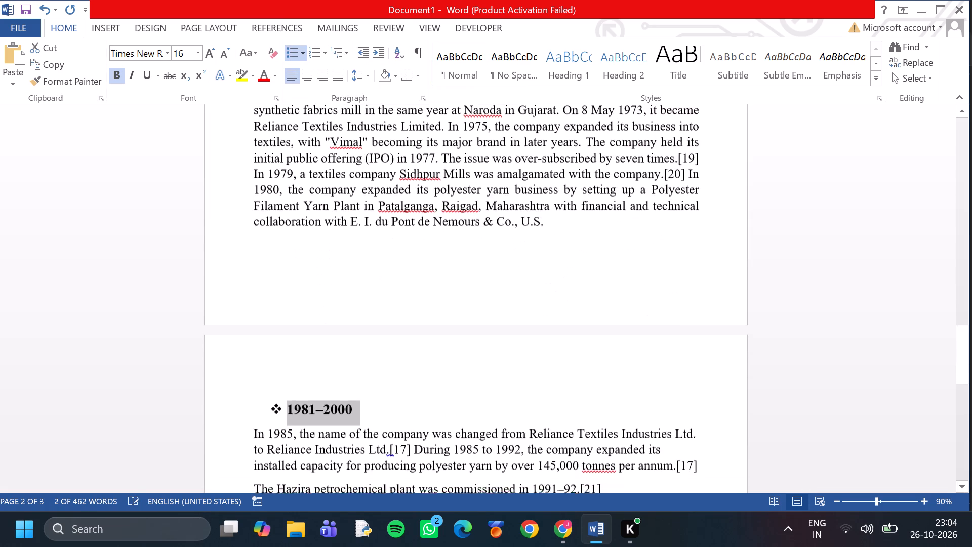
pyautogui.scroll(2, 358, 296)
pyautogui.scroll(-3, 358, 296)
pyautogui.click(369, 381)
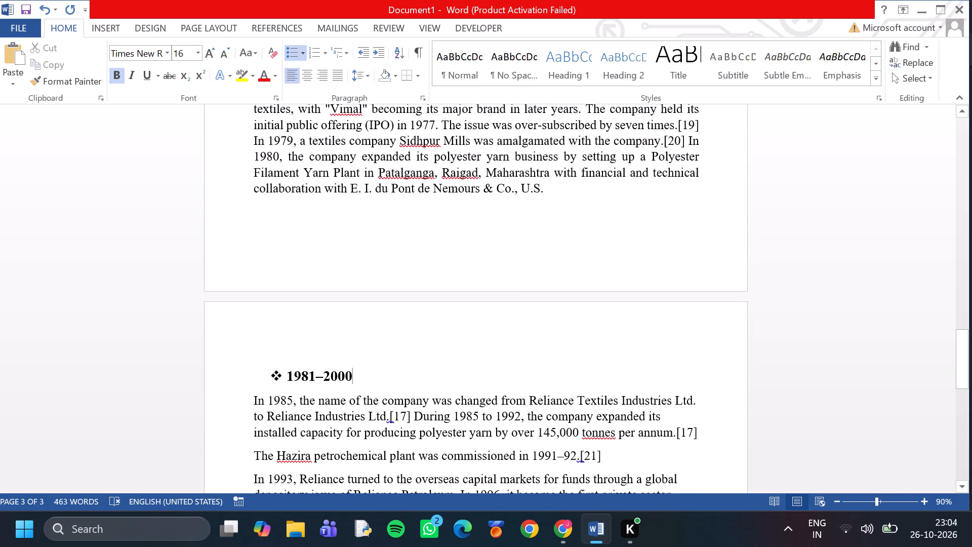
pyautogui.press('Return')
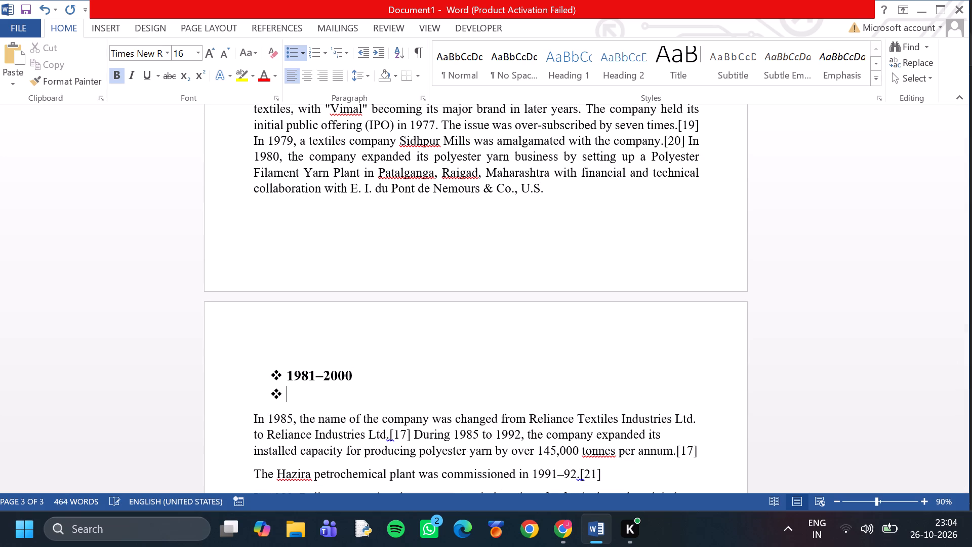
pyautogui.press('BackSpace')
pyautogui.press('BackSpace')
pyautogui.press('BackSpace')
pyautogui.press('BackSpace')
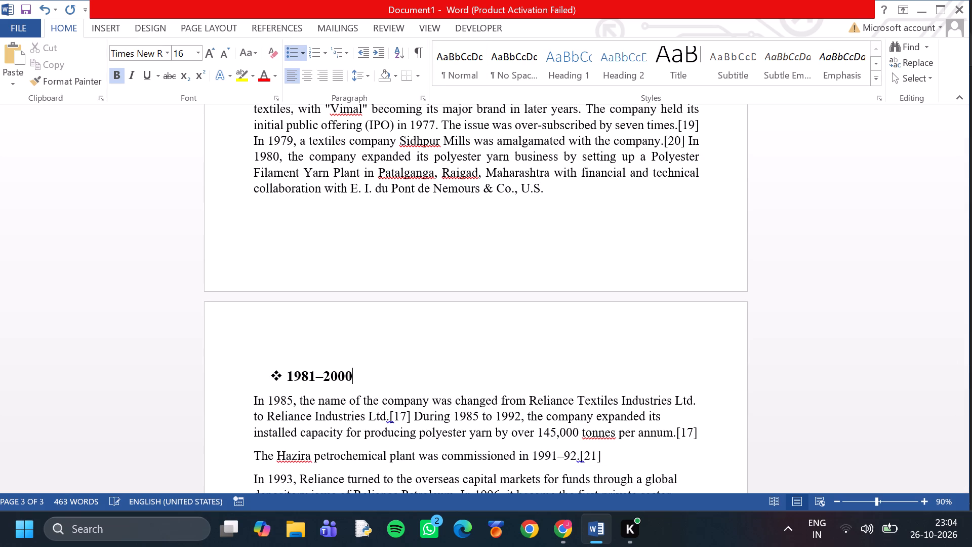
# Center the History heading above the 1958–1985 subheading.
pyautogui.scroll(6, 380, 388)
pyautogui.scroll(-3, 382, 320)
pyautogui.scroll(2, 389, 313)
pyautogui.scroll(-1, 379, 299)
pyautogui.scroll(3, 374, 293)
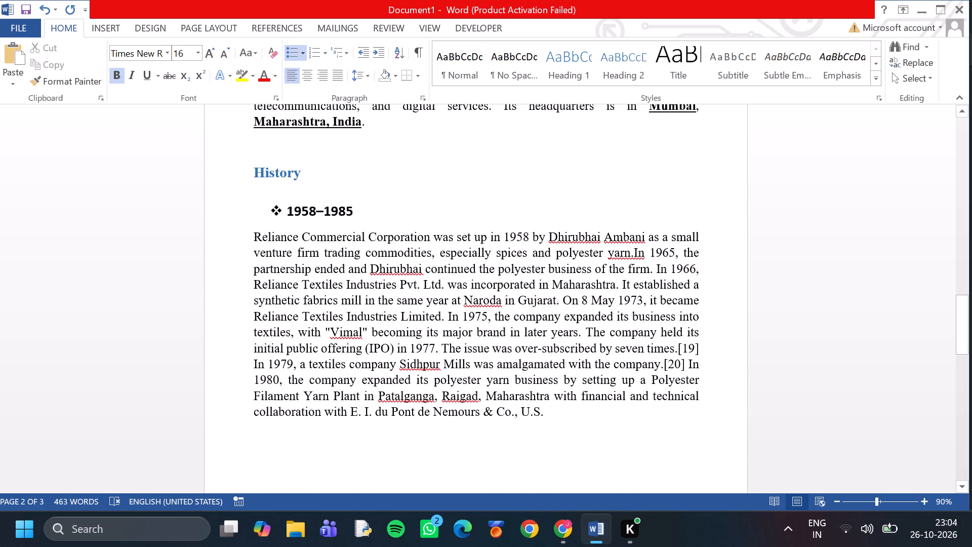
pyautogui.doubleClick(278, 179)
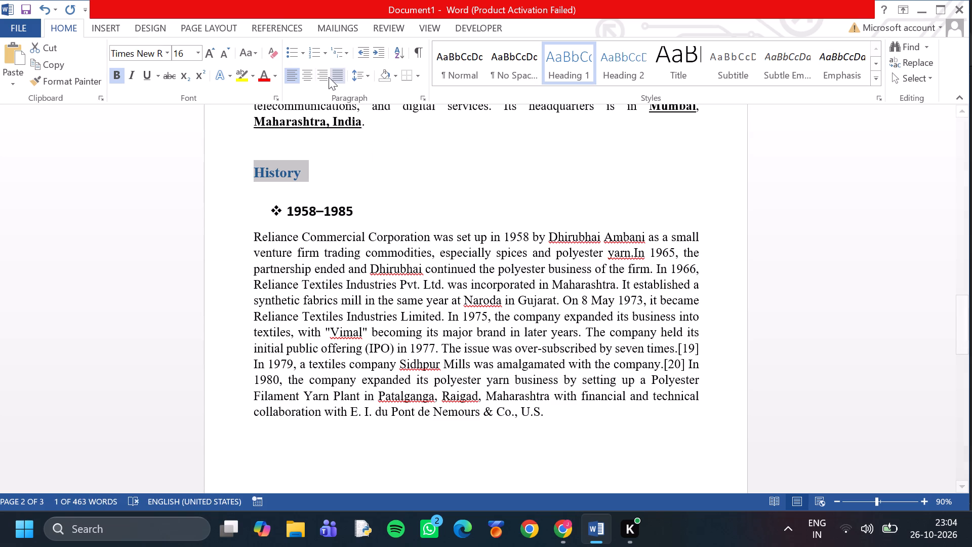
pyautogui.click(306, 77)
# Center the Introduction heading below the RELIANCE INDUSTRIES LTD title.
pyautogui.scroll(4, 396, 193)
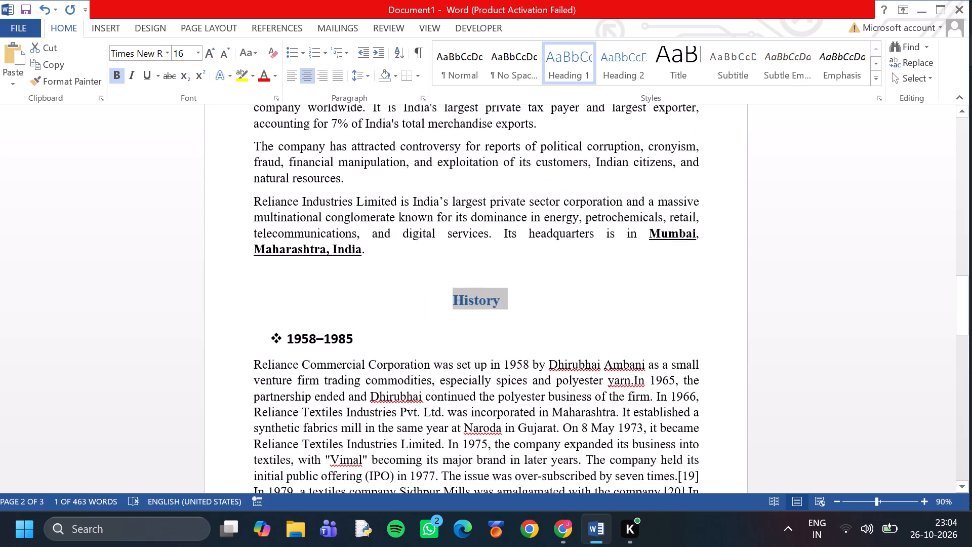
pyautogui.scroll(6, 396, 193)
pyautogui.click(290, 215)
pyautogui.doubleClick(289, 208)
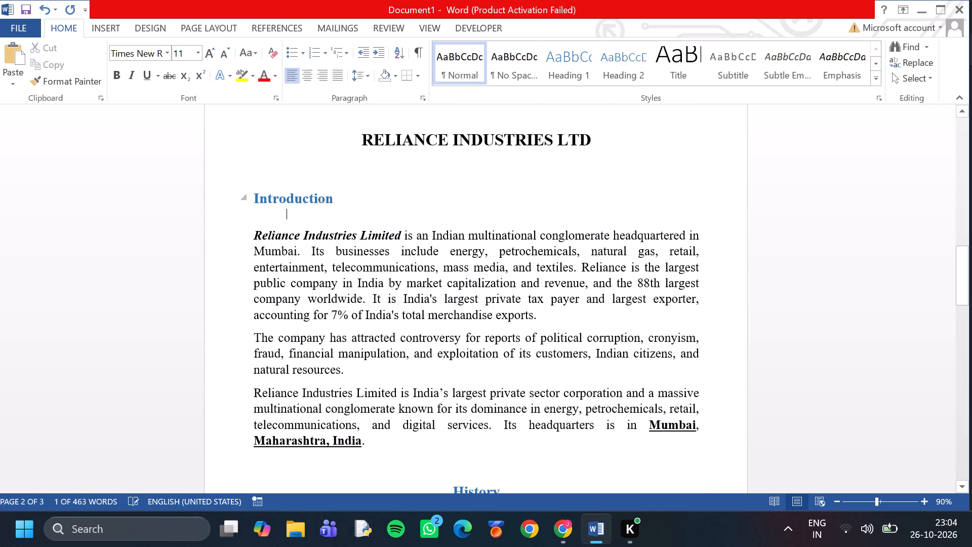
pyautogui.doubleClick(289, 201)
pyautogui.click(312, 82)
pyautogui.scroll(-1, 371, 214)
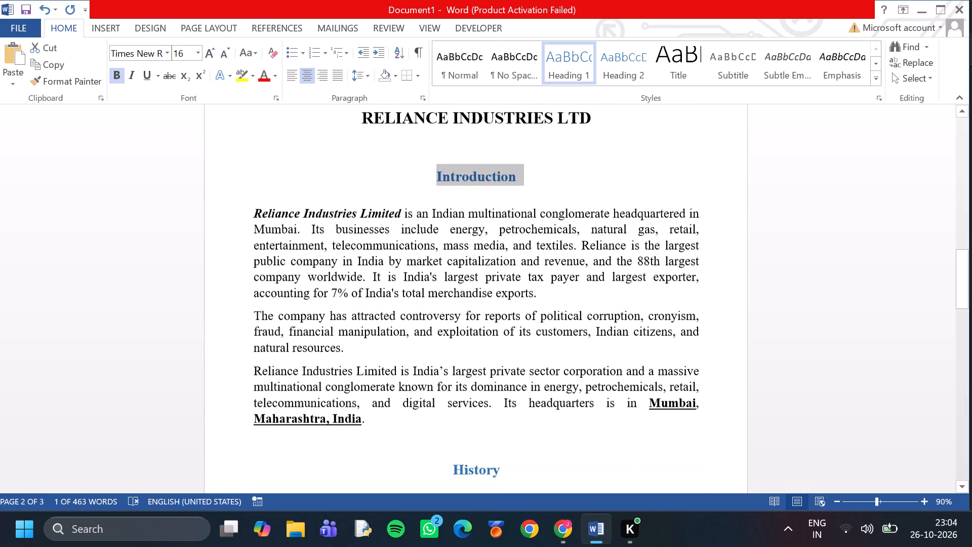
pyautogui.click(408, 221)
pyautogui.click(412, 170)
# Insert an Automatic Table 2 table of contents on the blank first page of the document.
pyautogui.scroll(2, 282, 164)
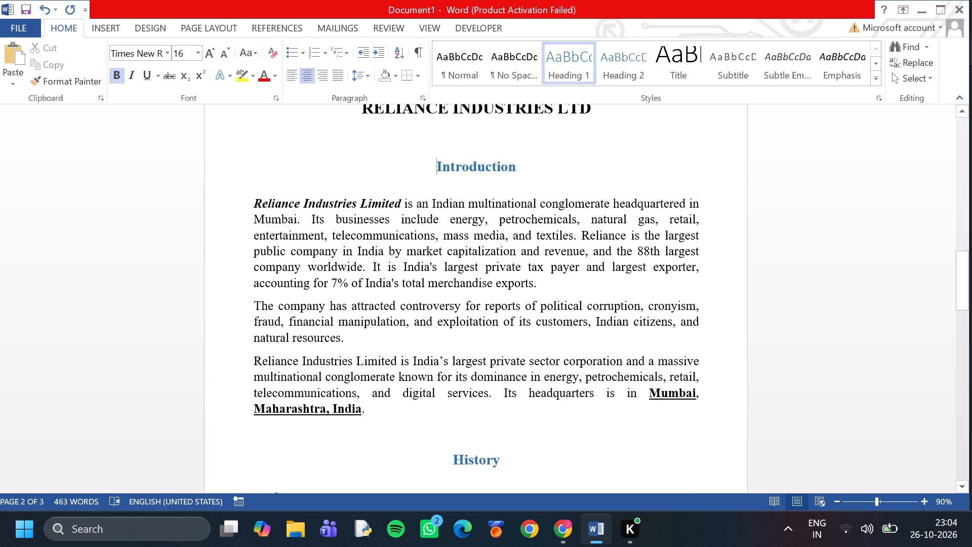
pyautogui.scroll(17, 282, 164)
pyautogui.scroll(-1, 282, 182)
pyautogui.scroll(15, 282, 182)
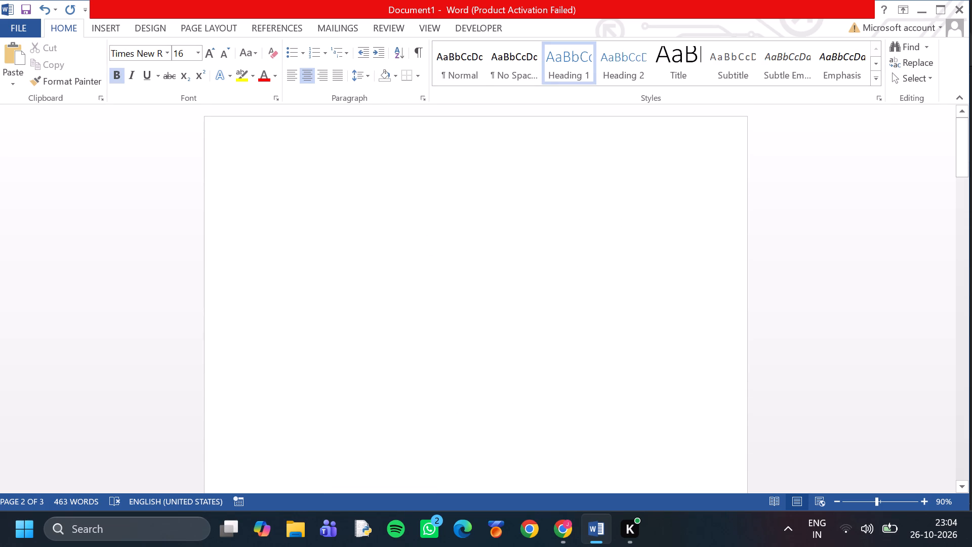
pyautogui.click(303, 181)
pyautogui.click(293, 20)
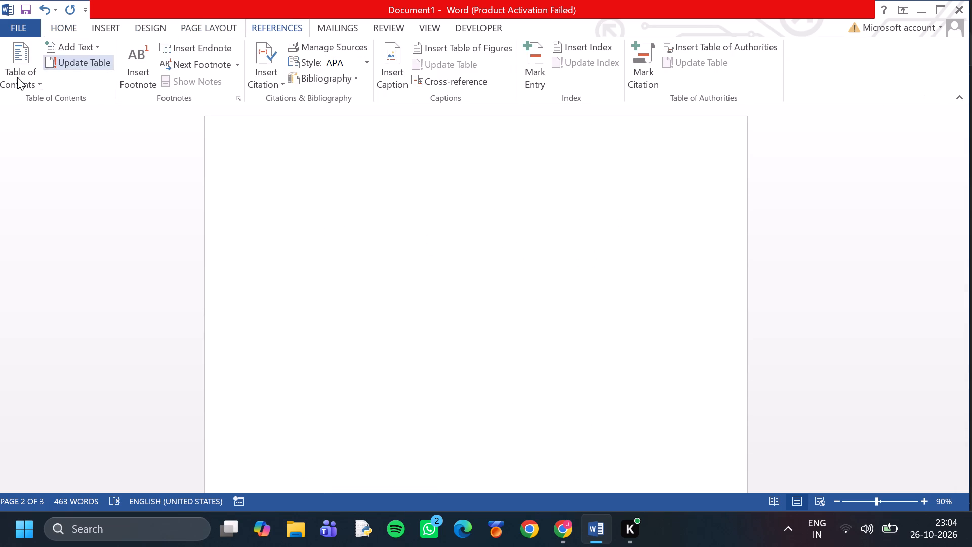
pyautogui.click(15, 78)
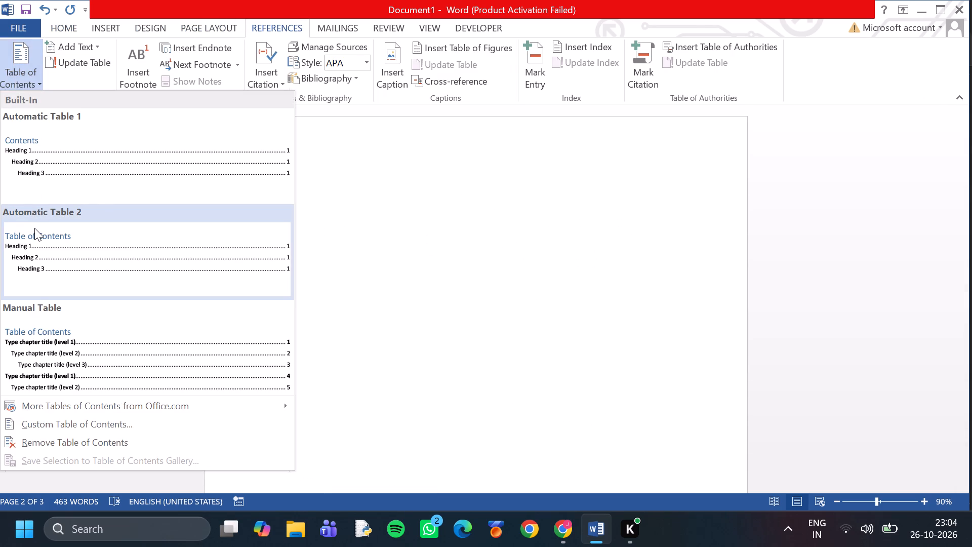
pyautogui.click(36, 241)
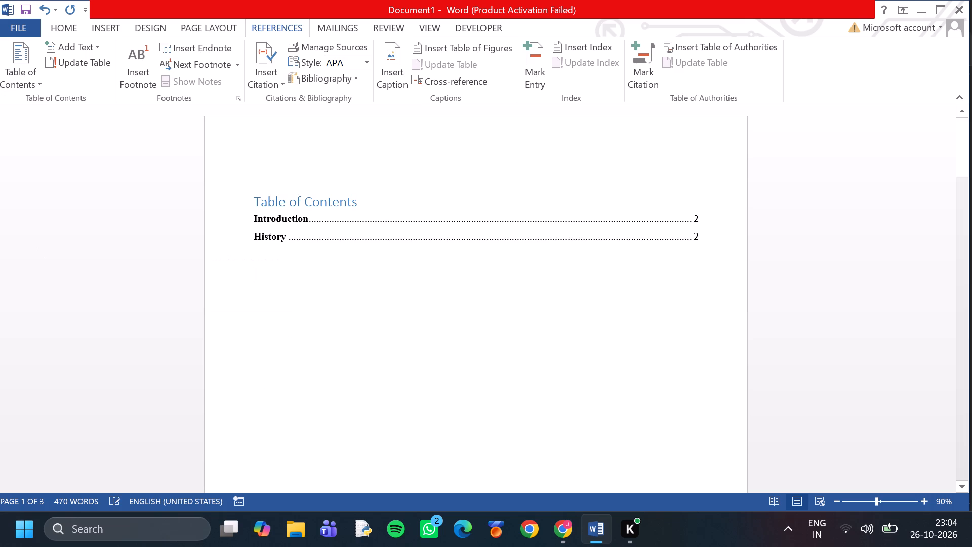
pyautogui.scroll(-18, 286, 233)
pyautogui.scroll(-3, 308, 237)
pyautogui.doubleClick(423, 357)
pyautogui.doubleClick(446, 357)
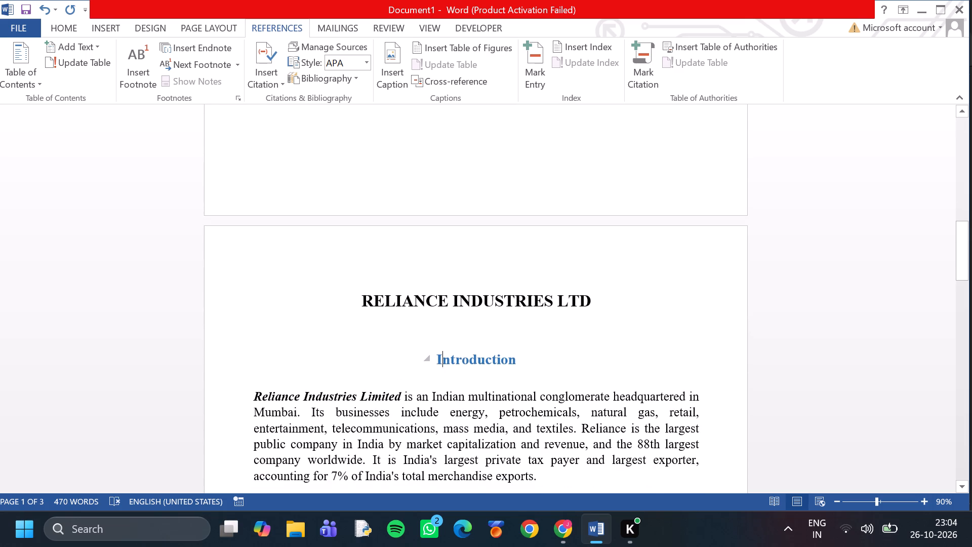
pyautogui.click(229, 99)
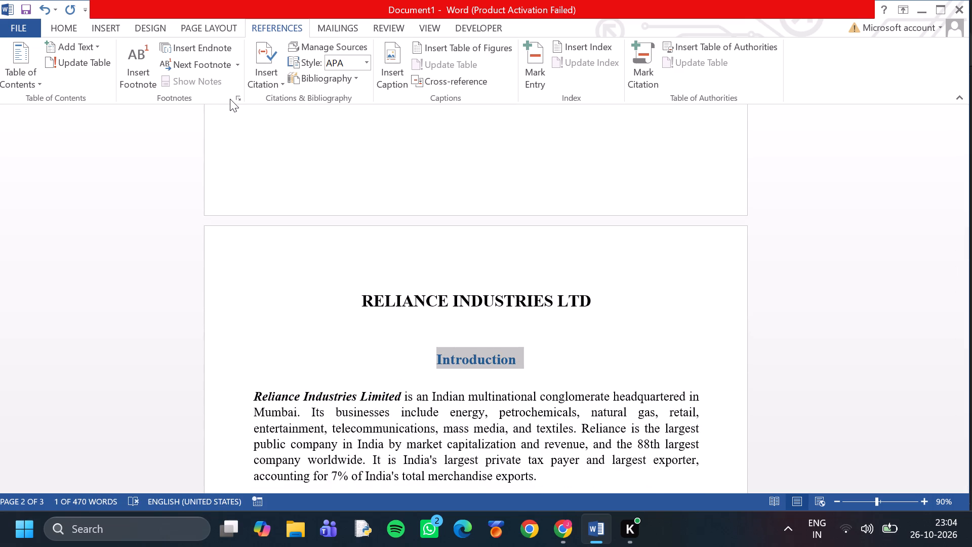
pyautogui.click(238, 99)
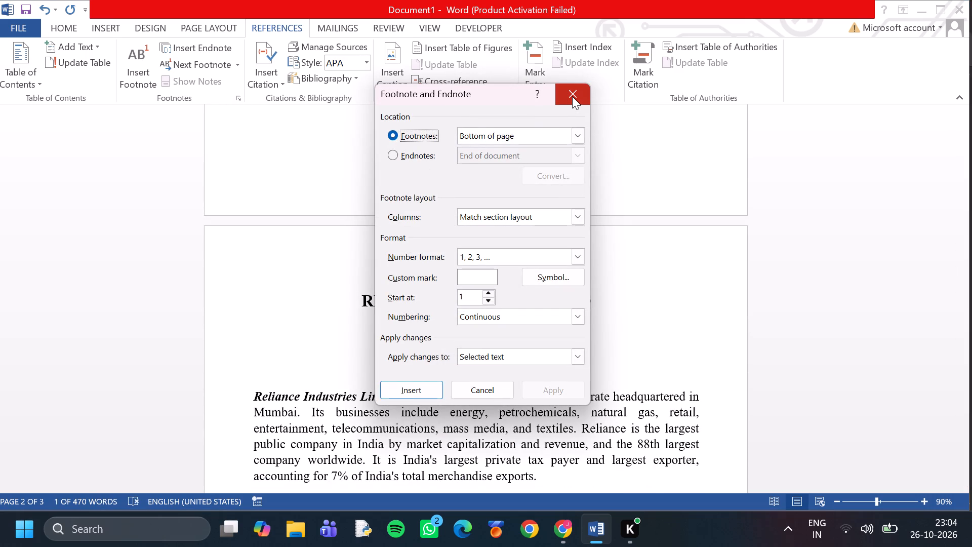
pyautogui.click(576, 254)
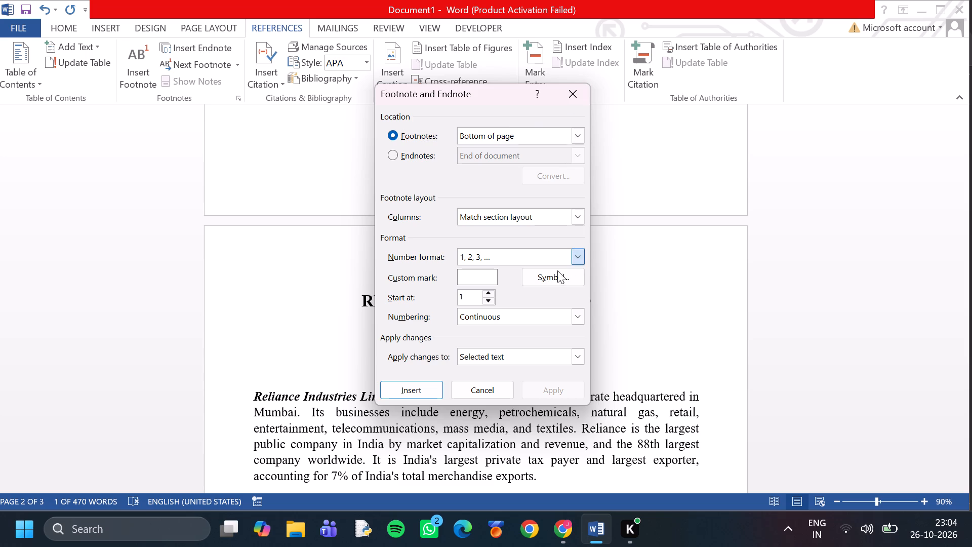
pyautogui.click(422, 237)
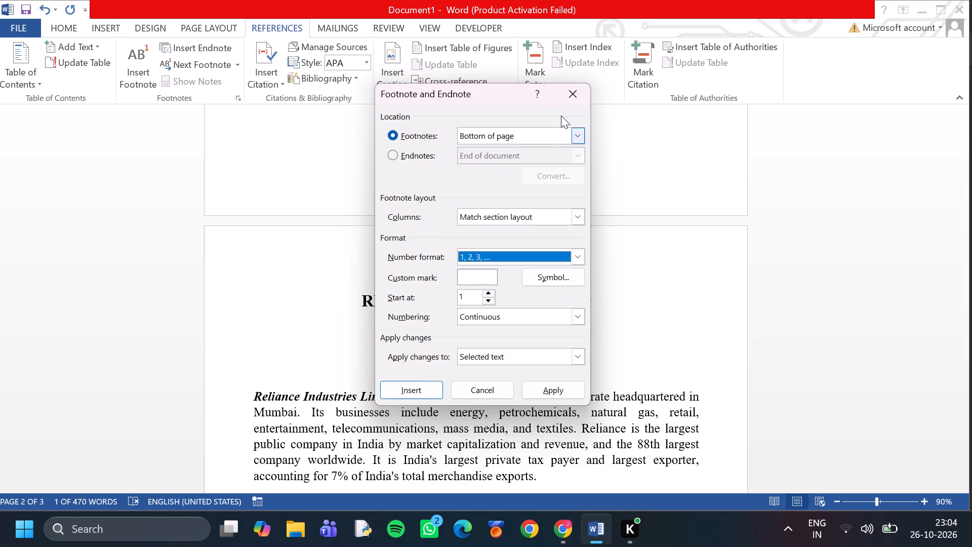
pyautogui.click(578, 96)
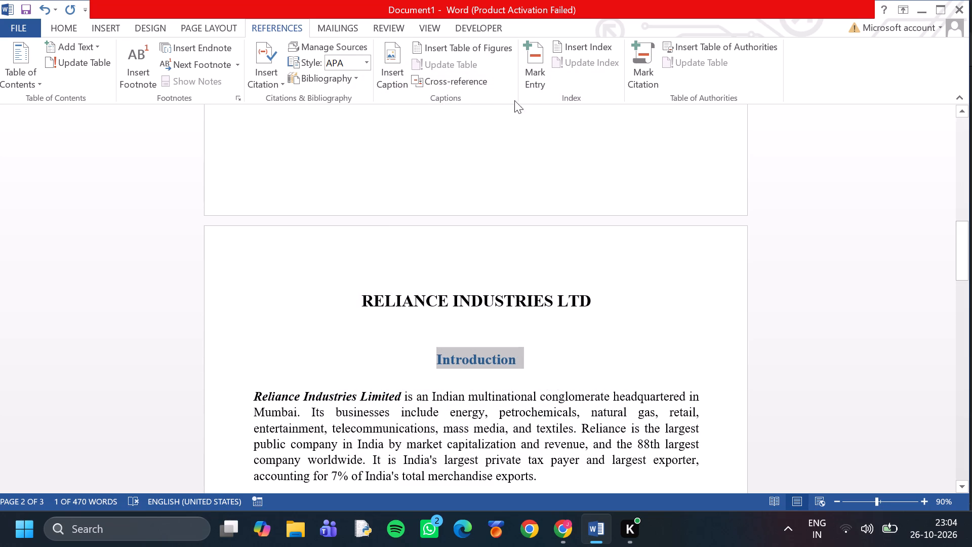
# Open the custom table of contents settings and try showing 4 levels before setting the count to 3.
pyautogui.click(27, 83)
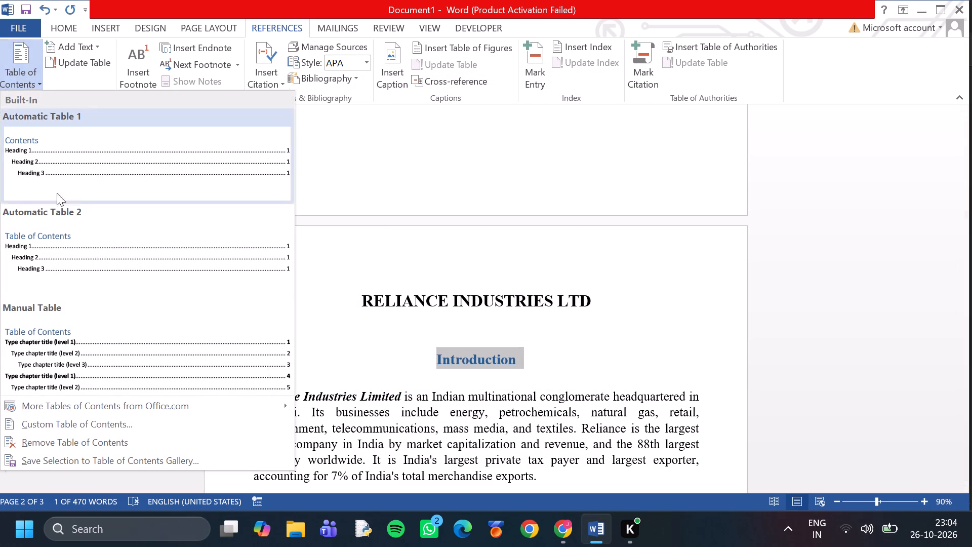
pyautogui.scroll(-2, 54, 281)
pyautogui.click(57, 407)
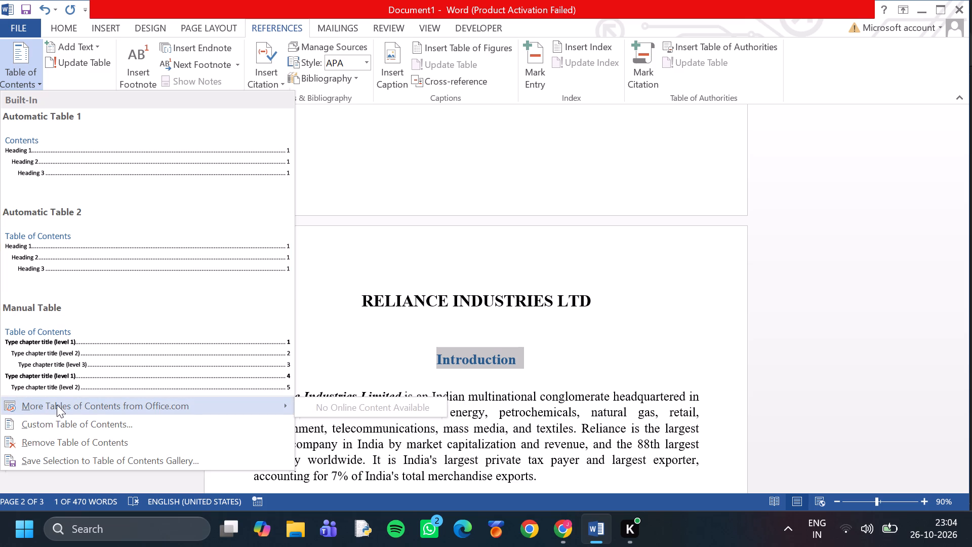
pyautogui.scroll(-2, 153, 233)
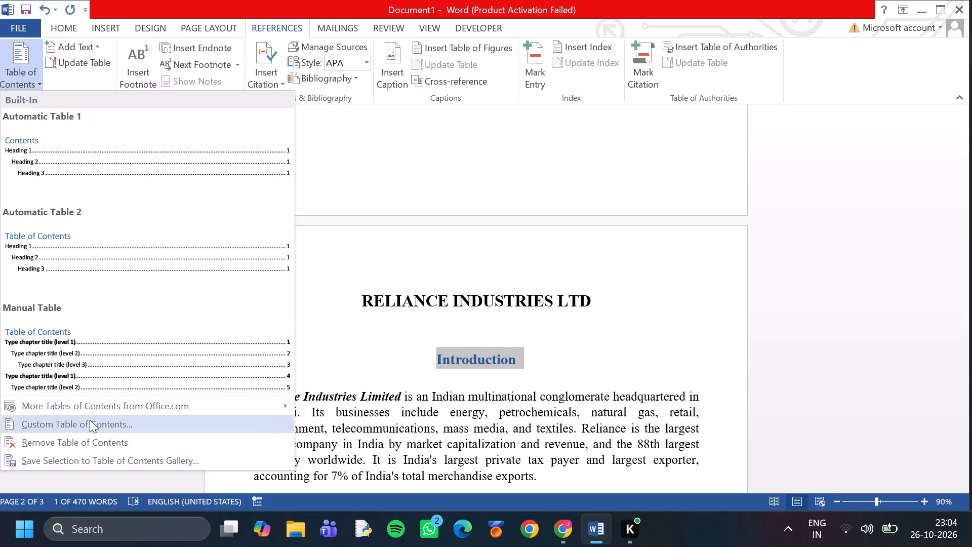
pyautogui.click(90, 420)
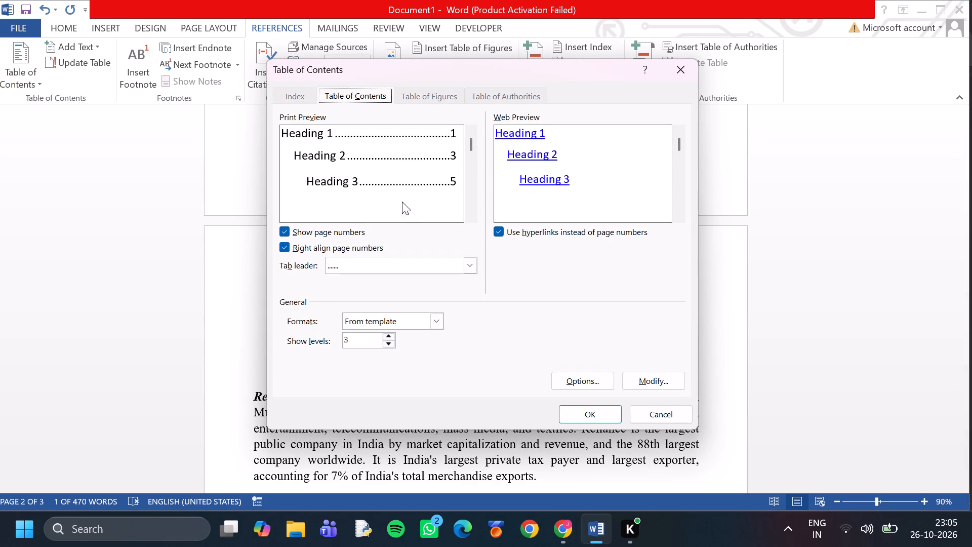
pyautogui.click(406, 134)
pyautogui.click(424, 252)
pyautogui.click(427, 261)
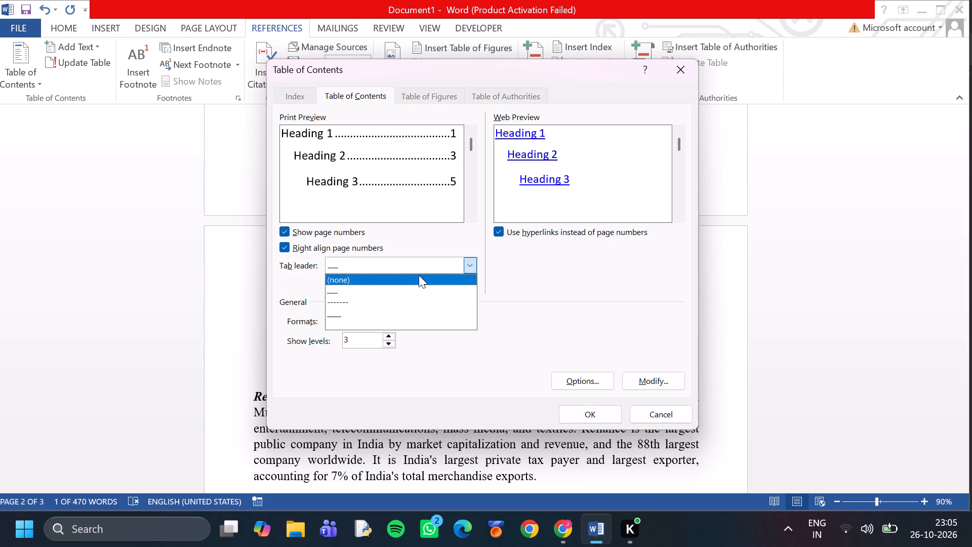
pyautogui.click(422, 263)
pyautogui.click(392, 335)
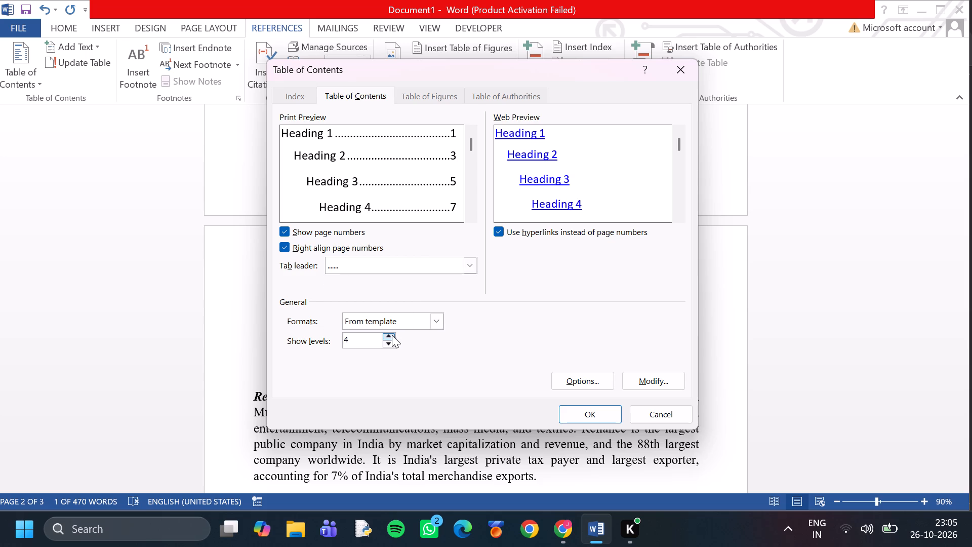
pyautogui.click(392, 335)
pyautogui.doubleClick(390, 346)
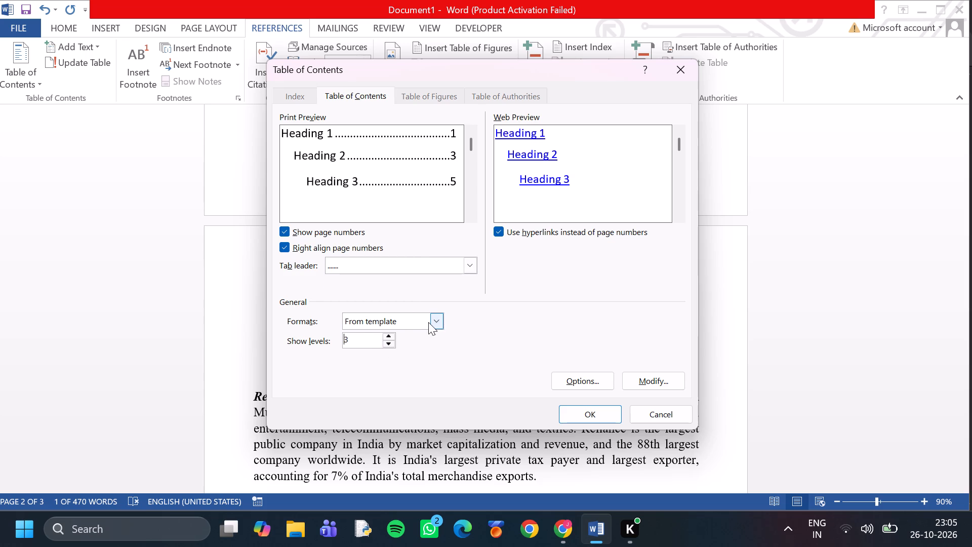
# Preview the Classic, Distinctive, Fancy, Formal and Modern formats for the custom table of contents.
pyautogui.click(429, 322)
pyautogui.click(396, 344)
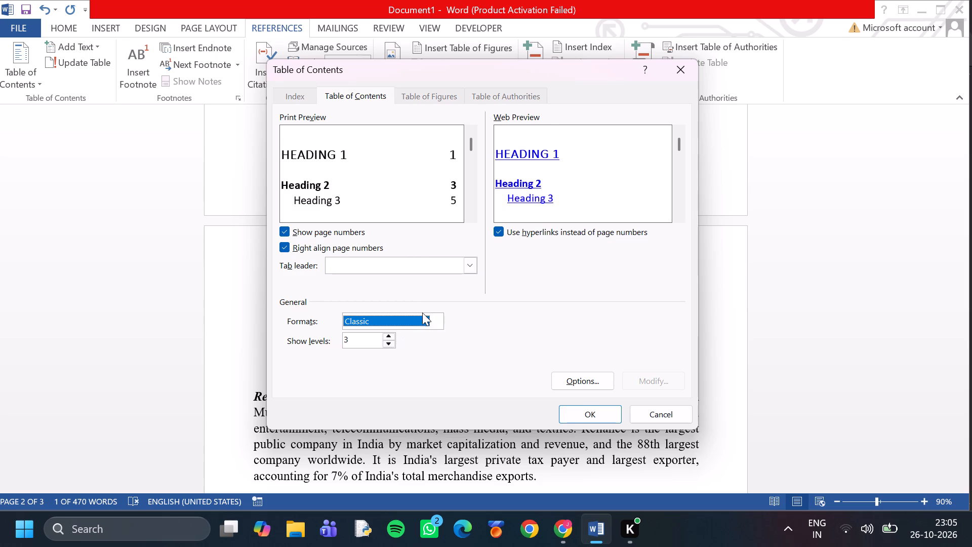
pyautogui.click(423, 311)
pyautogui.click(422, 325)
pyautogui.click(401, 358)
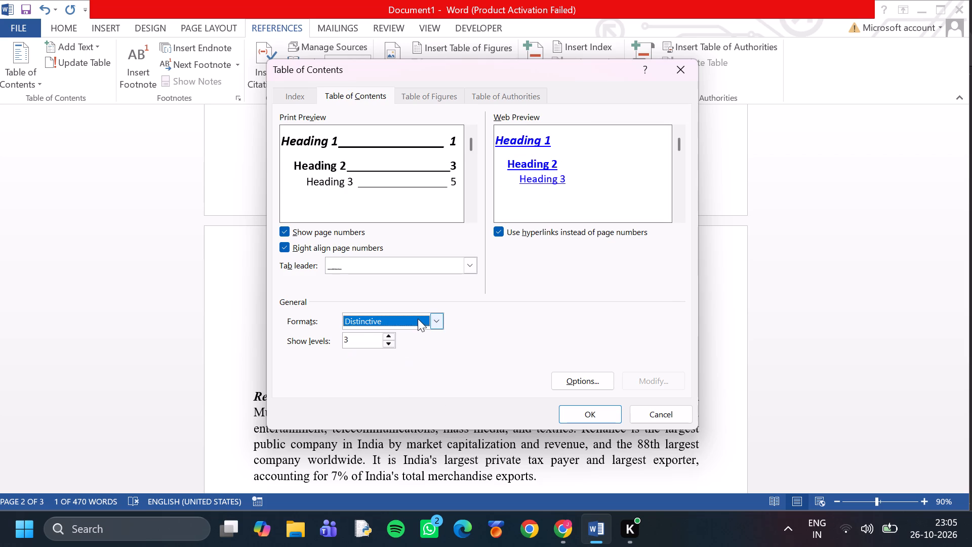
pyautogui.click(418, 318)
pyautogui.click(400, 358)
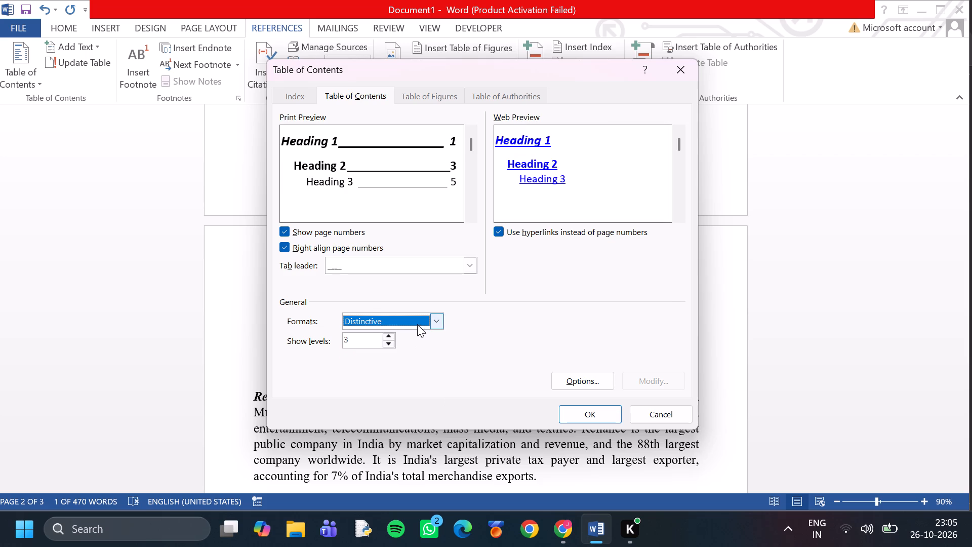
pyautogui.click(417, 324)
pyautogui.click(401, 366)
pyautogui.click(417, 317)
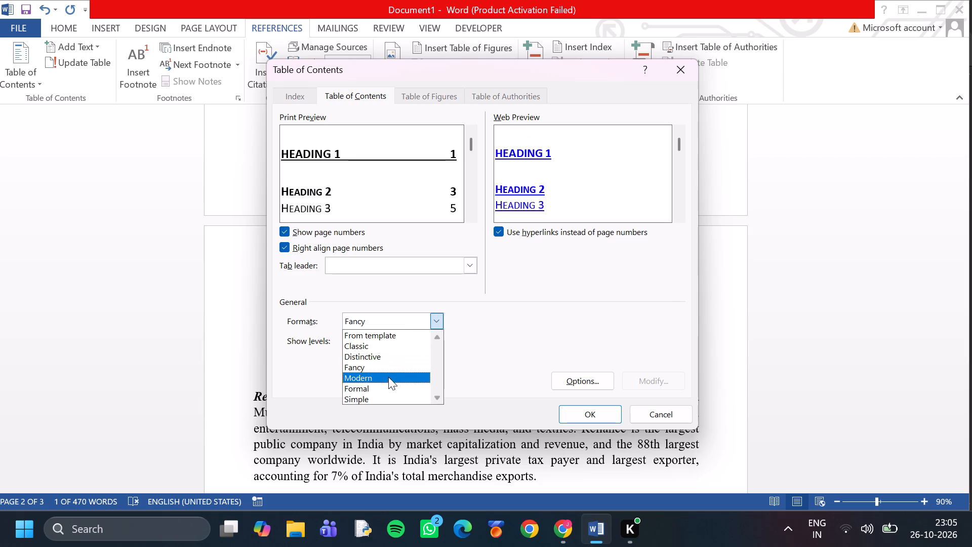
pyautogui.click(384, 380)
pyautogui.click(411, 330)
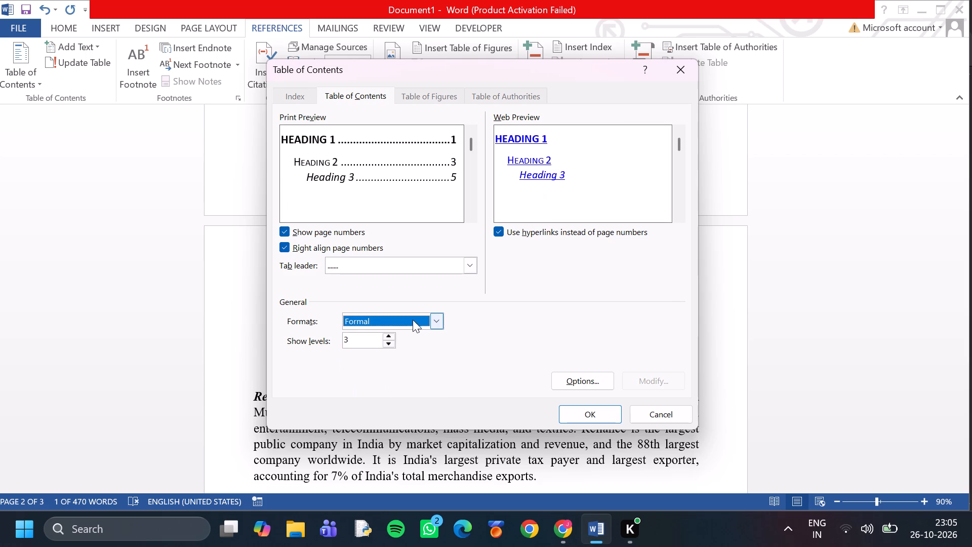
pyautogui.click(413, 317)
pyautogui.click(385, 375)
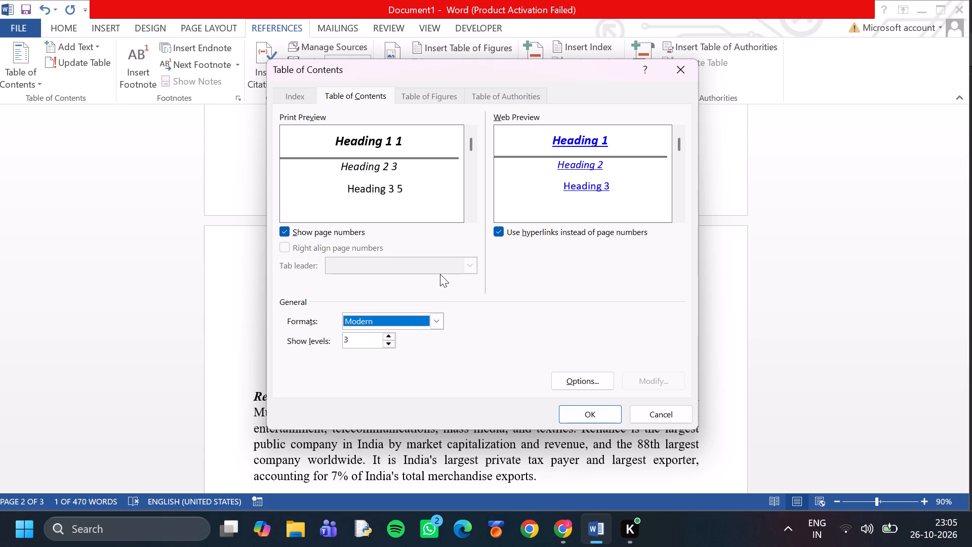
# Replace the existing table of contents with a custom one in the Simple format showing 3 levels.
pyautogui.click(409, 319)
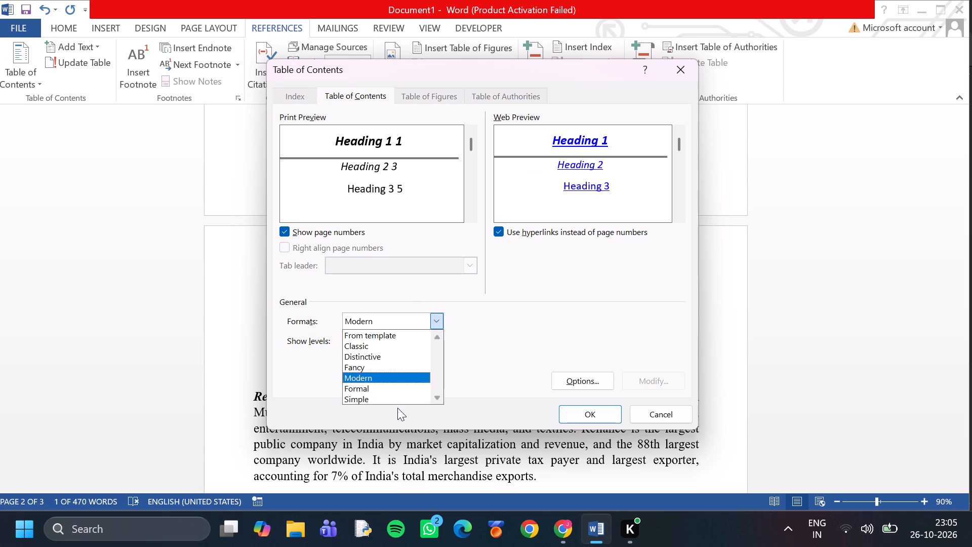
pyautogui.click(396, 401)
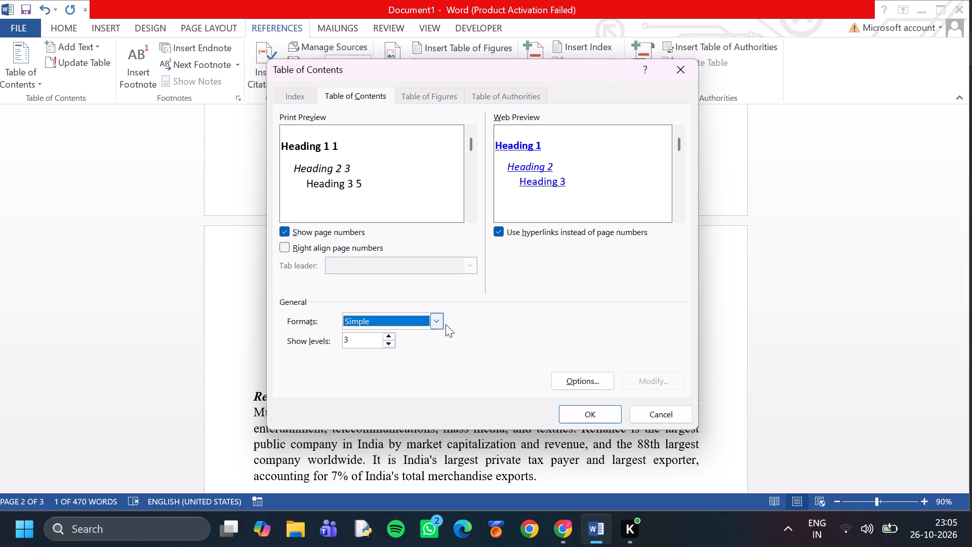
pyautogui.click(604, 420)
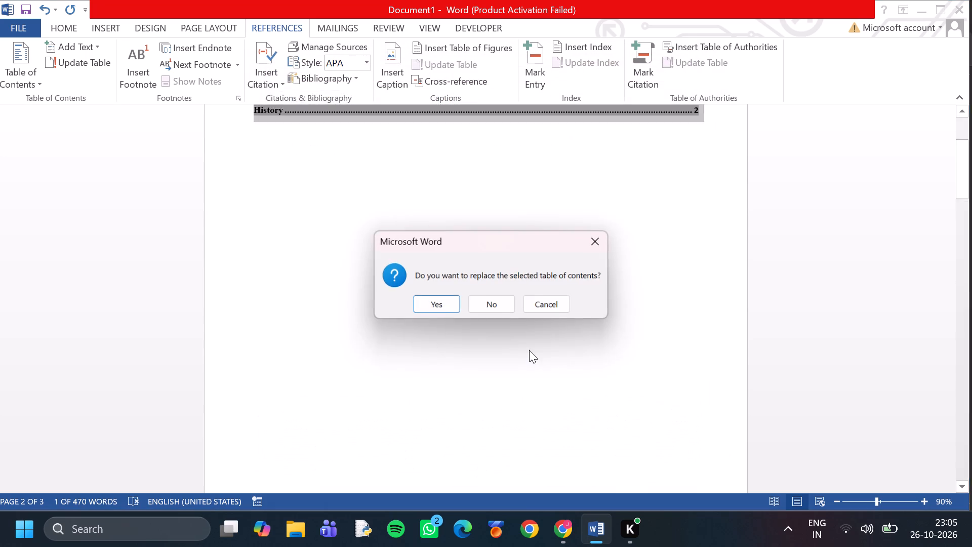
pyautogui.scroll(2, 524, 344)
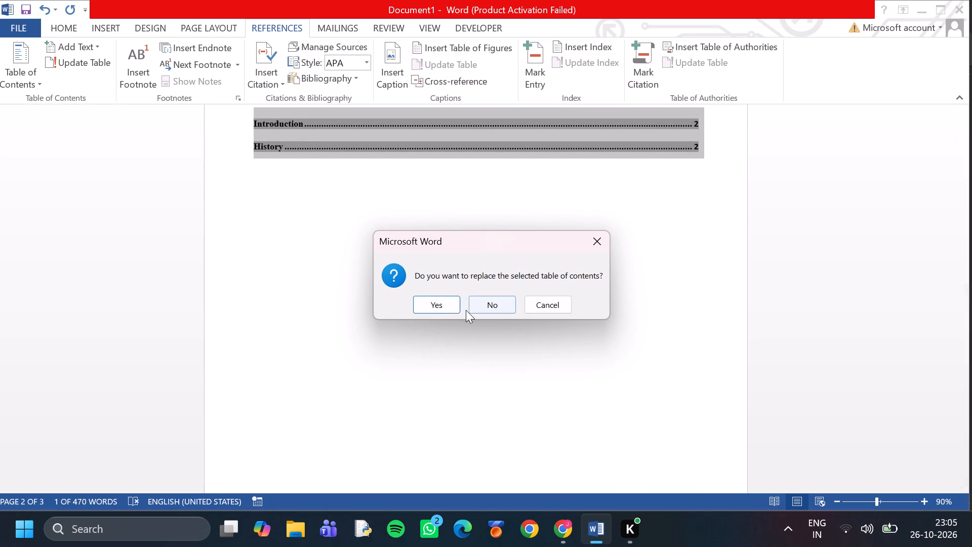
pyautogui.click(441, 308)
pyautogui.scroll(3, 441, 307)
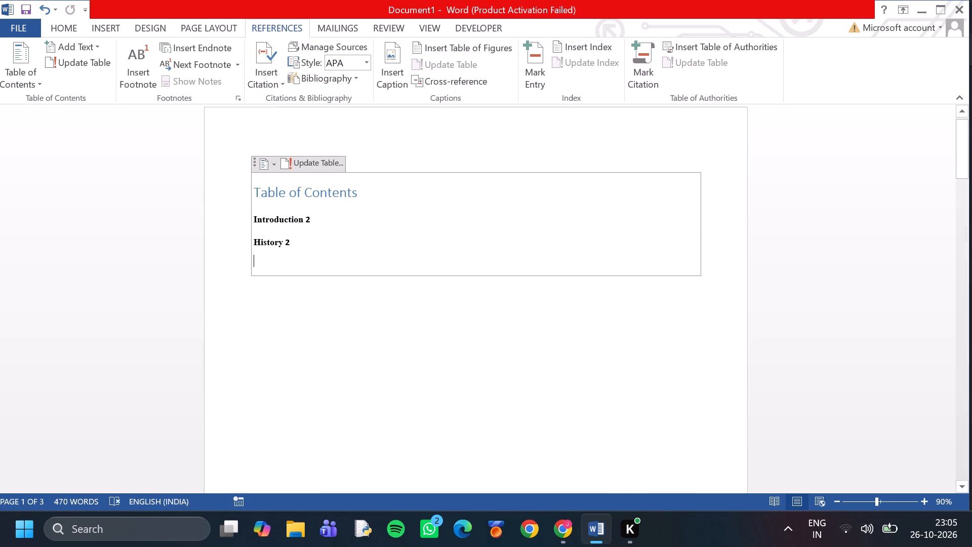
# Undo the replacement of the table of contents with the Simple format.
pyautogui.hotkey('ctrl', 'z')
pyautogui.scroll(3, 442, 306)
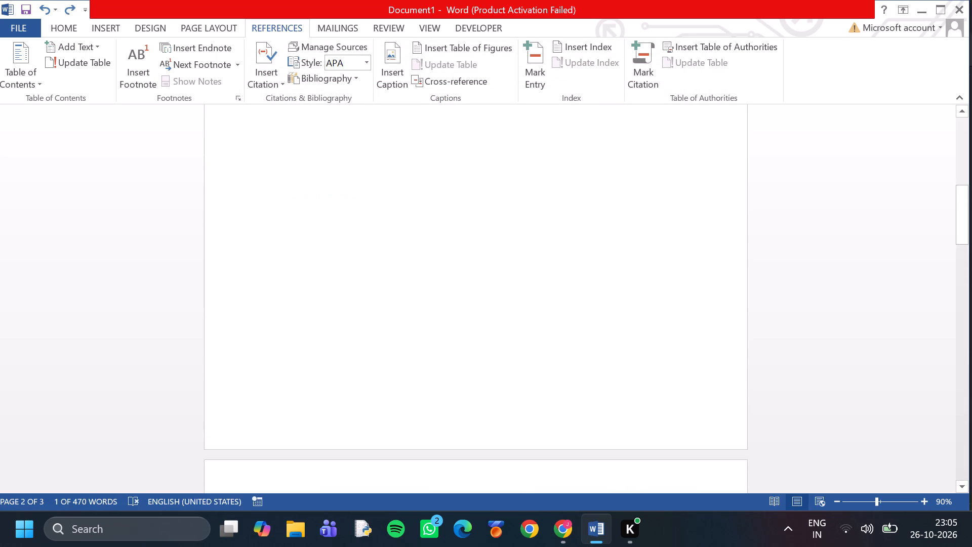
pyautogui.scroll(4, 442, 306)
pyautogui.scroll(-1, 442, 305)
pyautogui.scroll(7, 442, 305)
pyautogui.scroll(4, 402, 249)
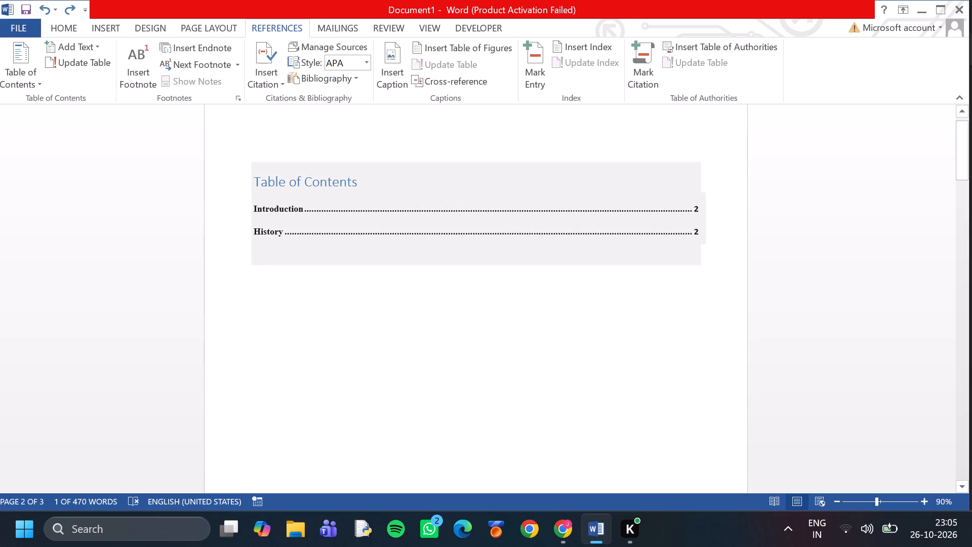
# Update the table of contents on the first page, refreshing page numbers only.
pyautogui.click(308, 263)
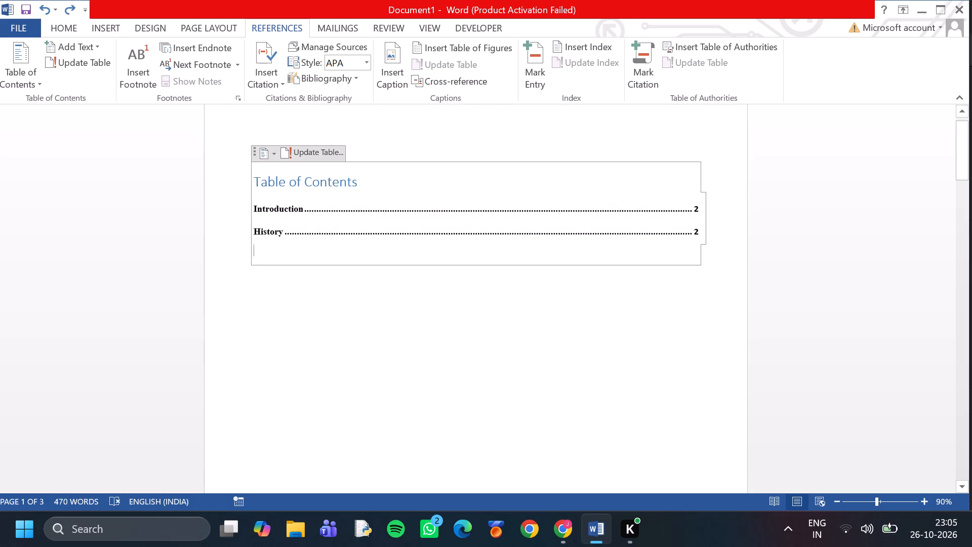
pyautogui.click(274, 152)
pyautogui.scroll(-4, 329, 342)
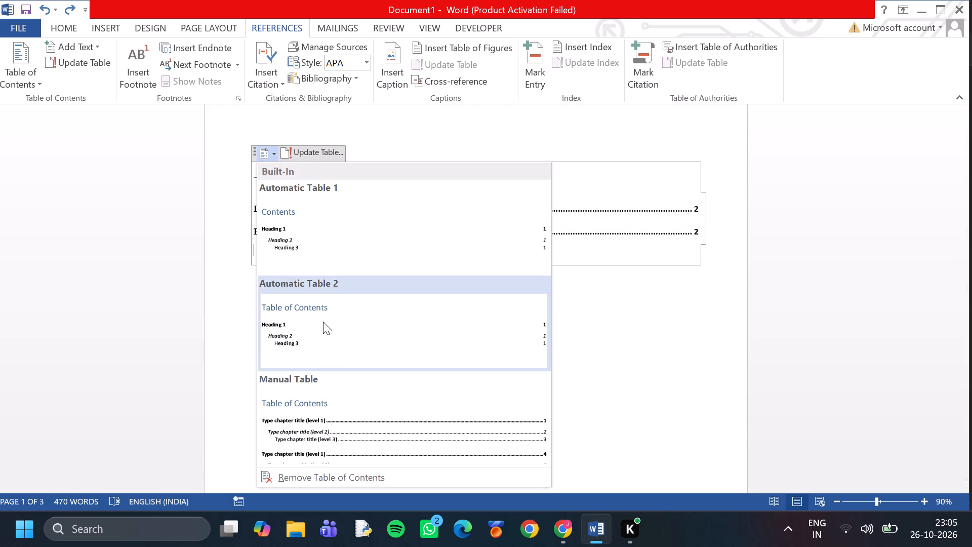
pyautogui.click(319, 148)
pyautogui.click(482, 291)
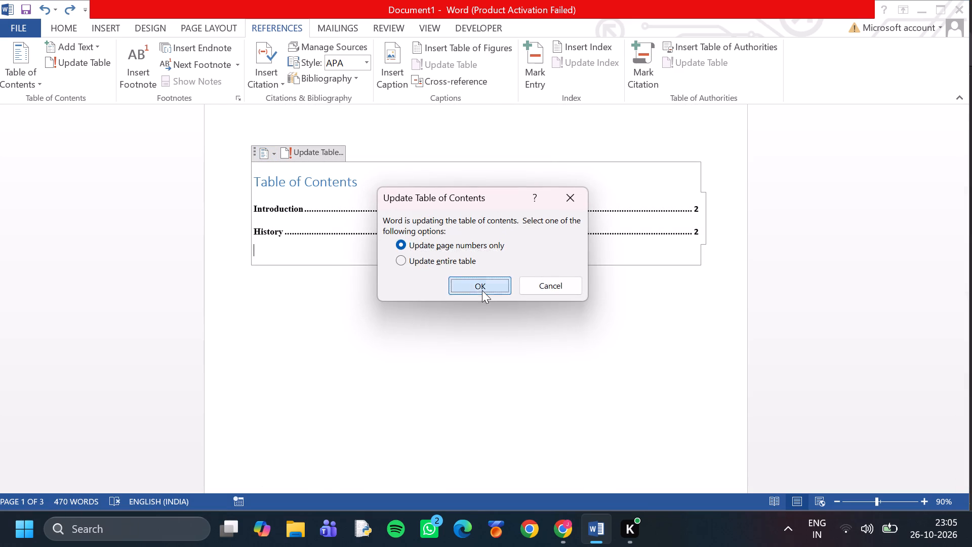
pyautogui.click(413, 312)
# Review the document body from the Introduction through the History section to the 1981–2000 paragraphs.
pyautogui.scroll(-7, 387, 288)
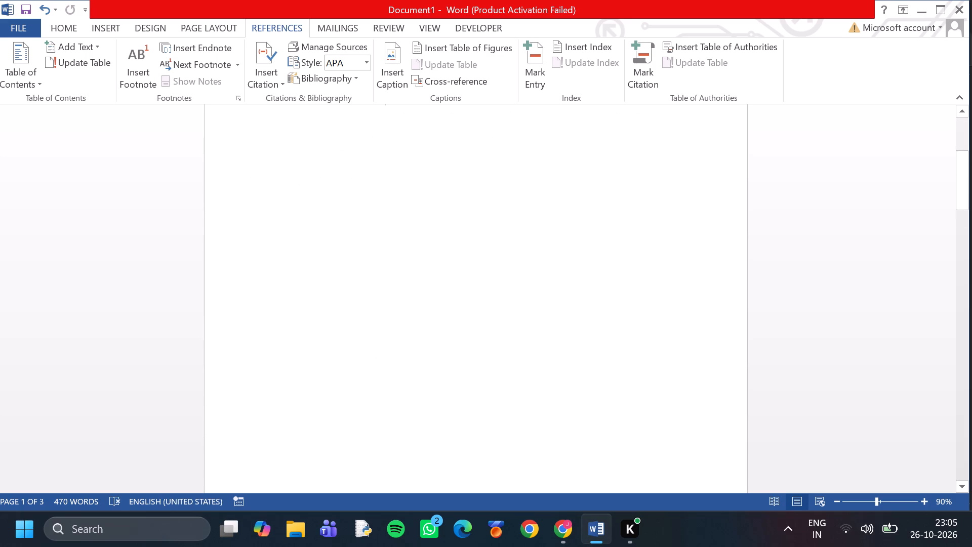
pyautogui.scroll(-14, 387, 288)
pyautogui.scroll(-8, 387, 288)
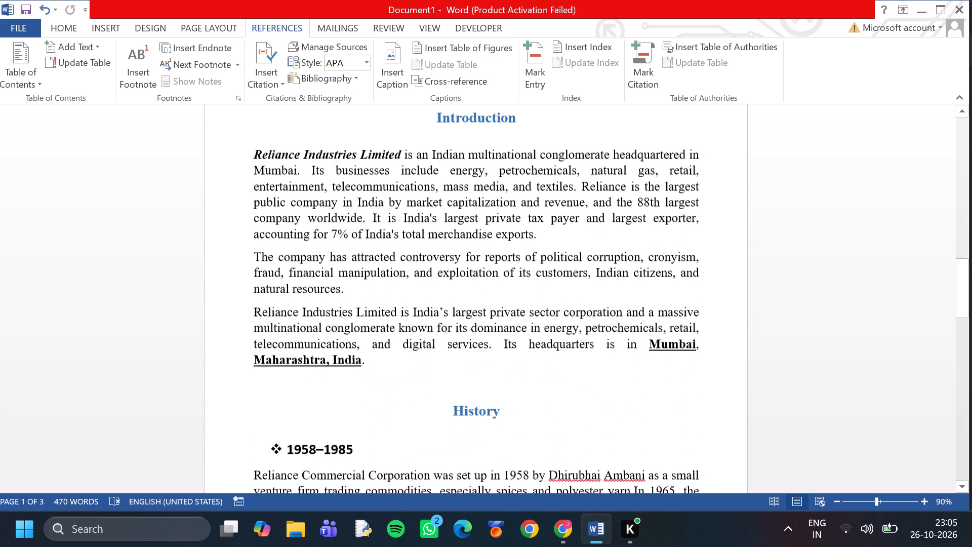
pyautogui.scroll(-2, 388, 288)
pyautogui.scroll(2, 421, 275)
pyautogui.scroll(-3, 421, 279)
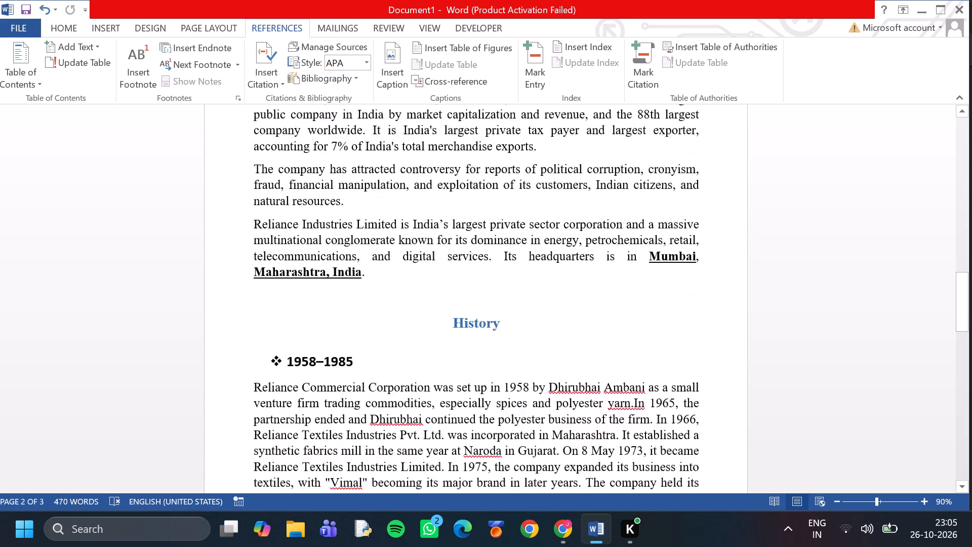
pyautogui.scroll(-7, 421, 279)
pyautogui.scroll(-5, 500, 301)
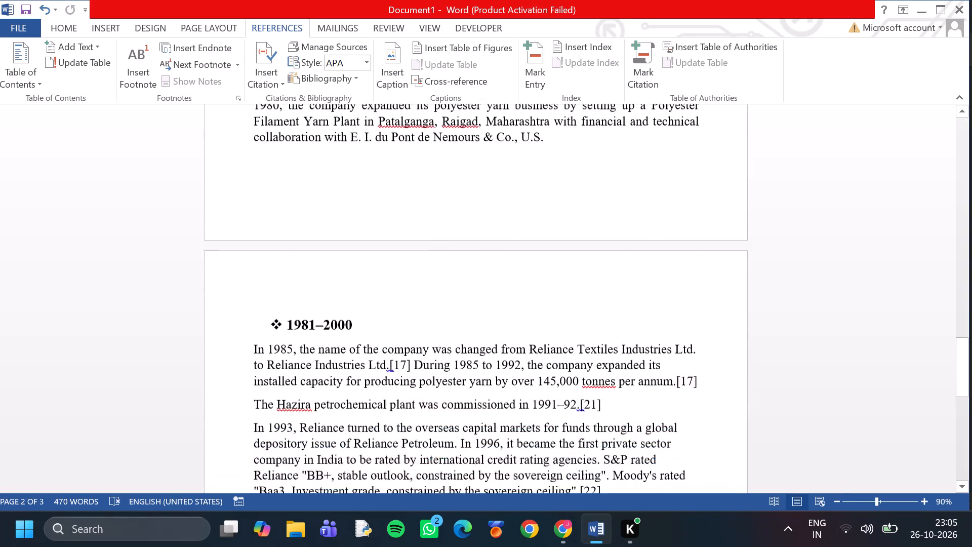
pyautogui.scroll(-5, 499, 302)
pyautogui.scroll(2, 493, 303)
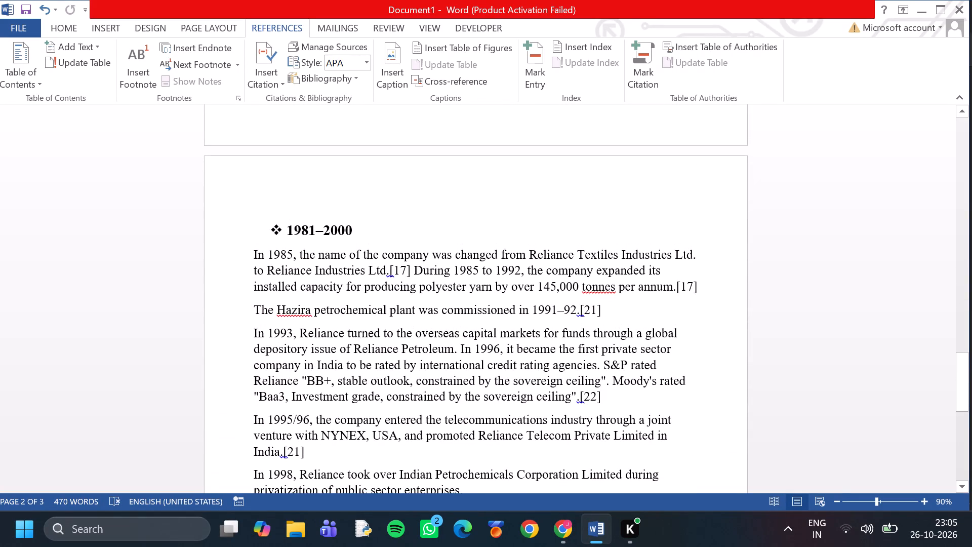
# Replace all occurrences of the citation "[17]" including its trailing space with a space, continuing the search from the document's beginning.
pyautogui.click(77, 28)
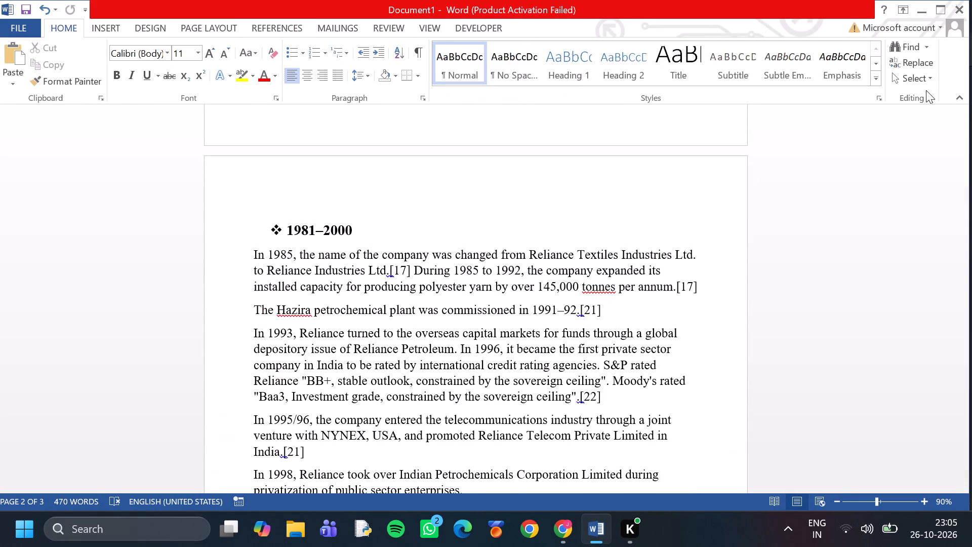
pyautogui.moveTo(390, 270); pyautogui.dragTo(403, 273)
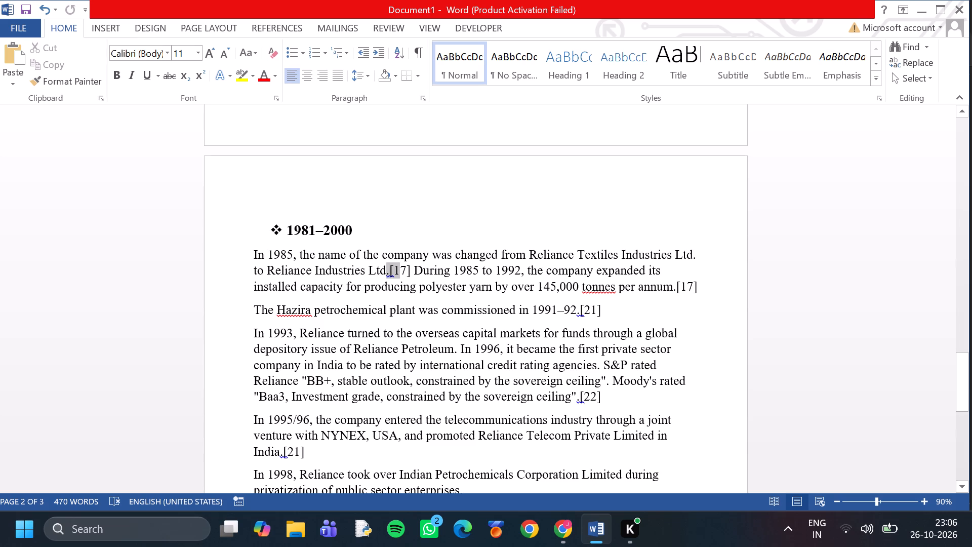
pyautogui.moveTo(403, 273); pyautogui.dragTo(409, 273)
pyautogui.click(409, 273)
pyautogui.moveTo(409, 273); pyautogui.dragTo(389, 273)
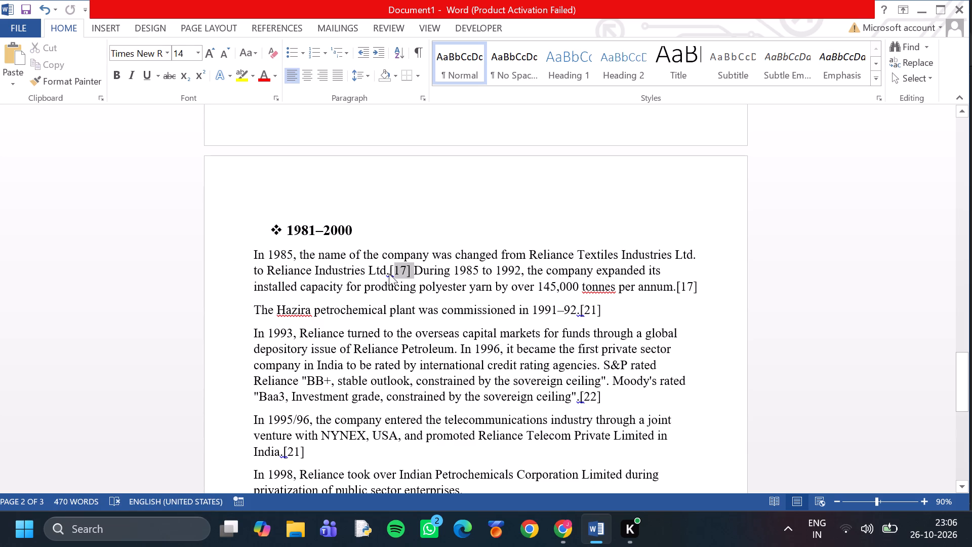
pyautogui.moveTo(389, 273); pyautogui.dragTo(391, 277)
pyautogui.moveTo(391, 277); pyautogui.dragTo(393, 277)
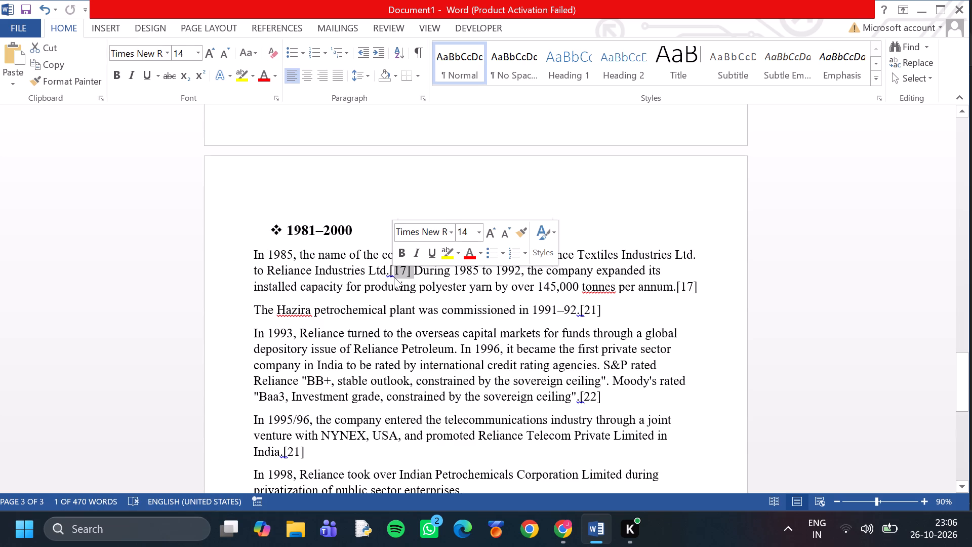
pyautogui.hotkey('ctrl', 'c')
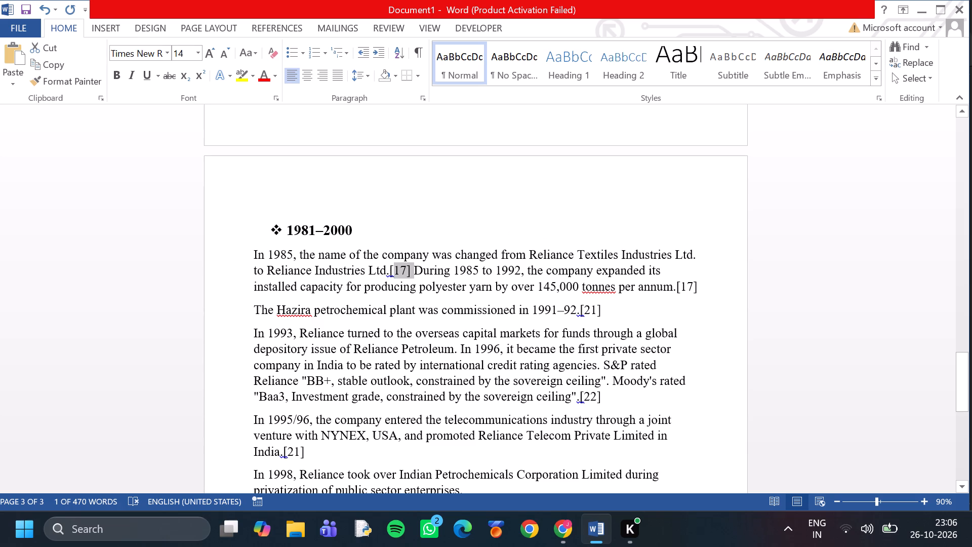
pyautogui.click(912, 64)
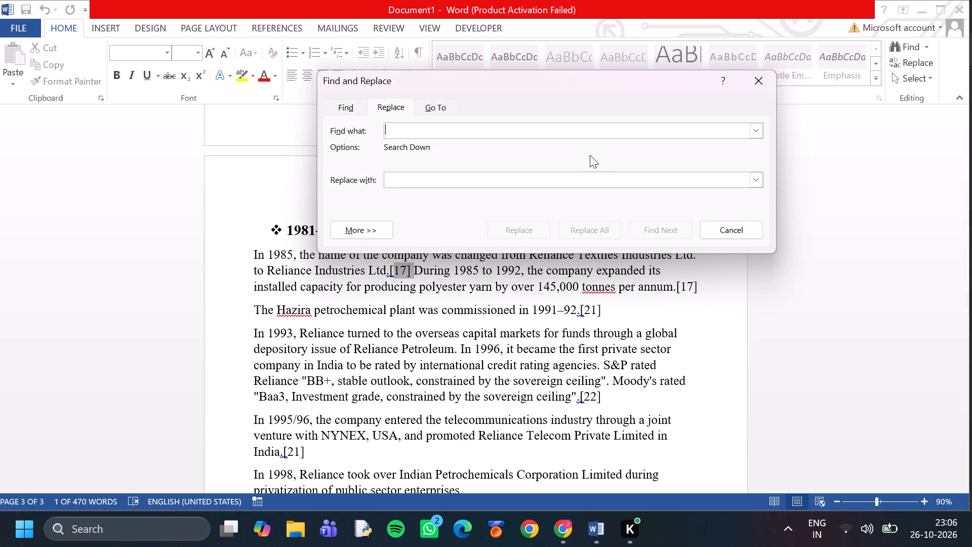
pyautogui.hotkey('ctrl', 'v')
pyautogui.press('Left')
pyautogui.press('Left')
pyautogui.press('Left')
pyautogui.press('Left')
pyautogui.press('Left')
pyautogui.press('Left')
pyautogui.press('Left')
pyautogui.press('Left')
pyautogui.press('Left')
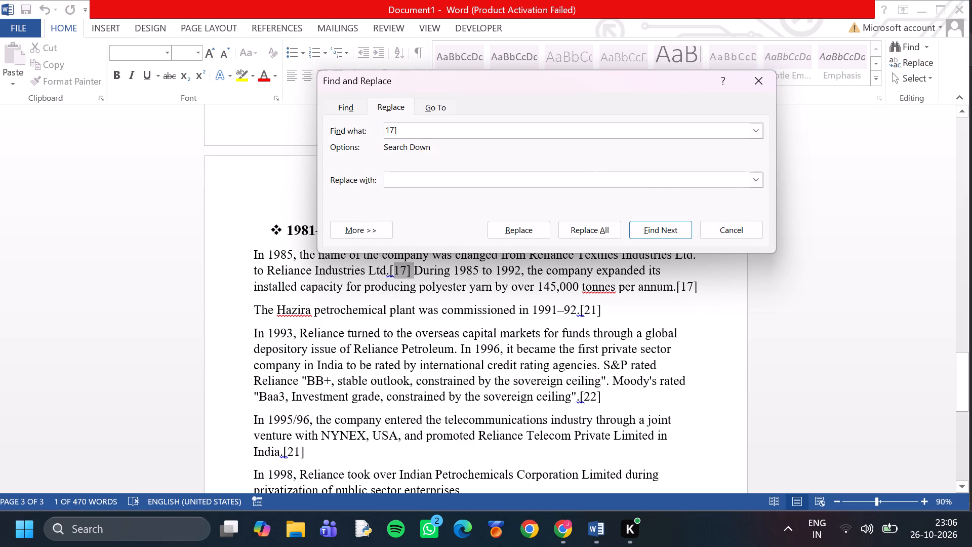
pyautogui.press('[')
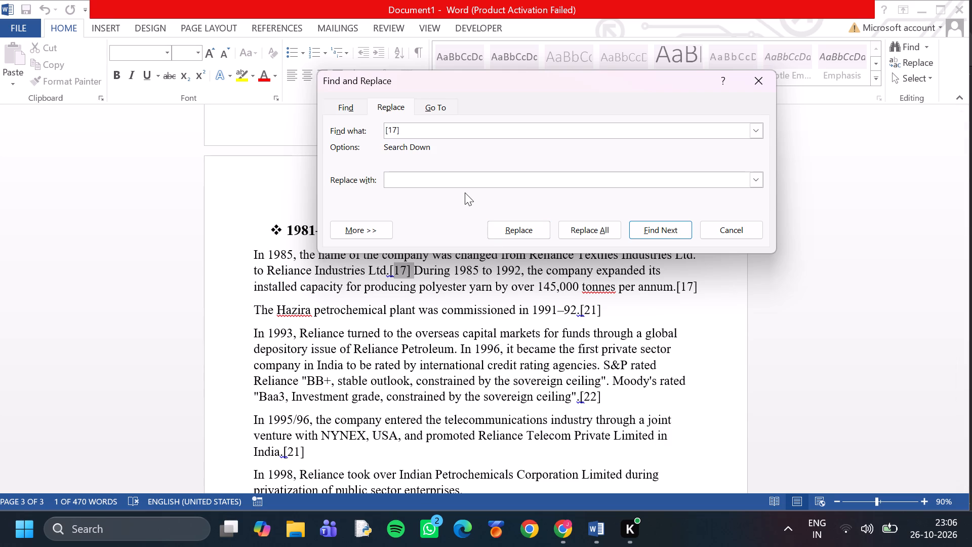
pyautogui.click(465, 181)
pyautogui.press('space')
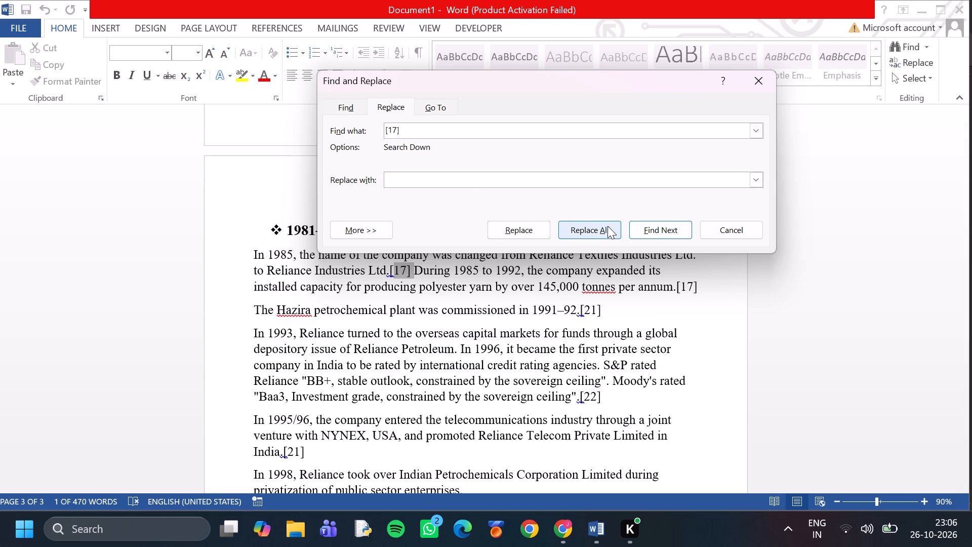
pyautogui.click(607, 226)
pyautogui.click(463, 307)
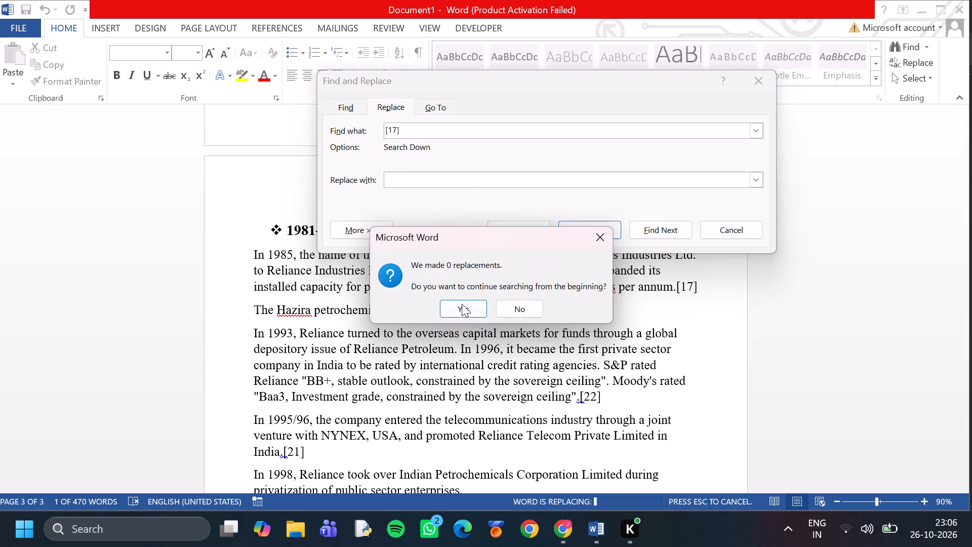
pyautogui.click(462, 304)
pyautogui.click(498, 304)
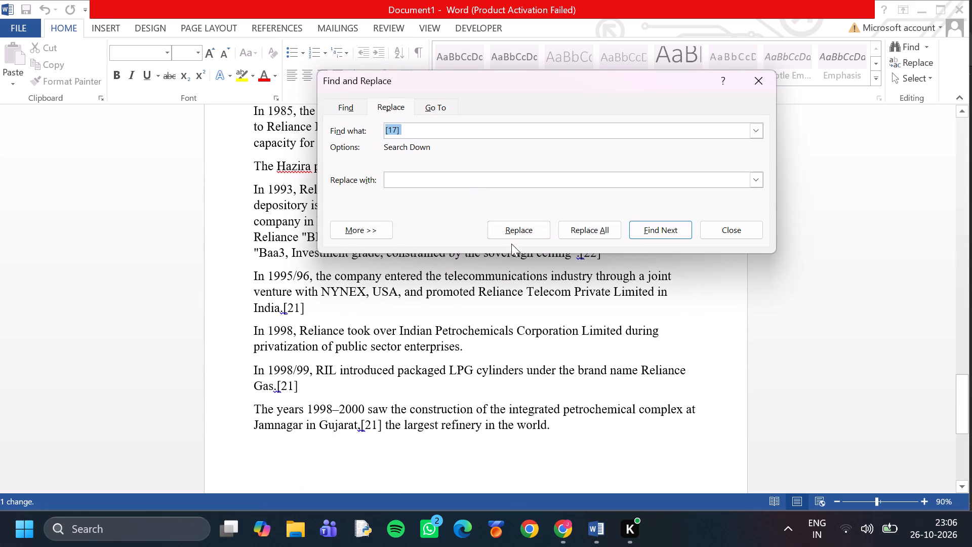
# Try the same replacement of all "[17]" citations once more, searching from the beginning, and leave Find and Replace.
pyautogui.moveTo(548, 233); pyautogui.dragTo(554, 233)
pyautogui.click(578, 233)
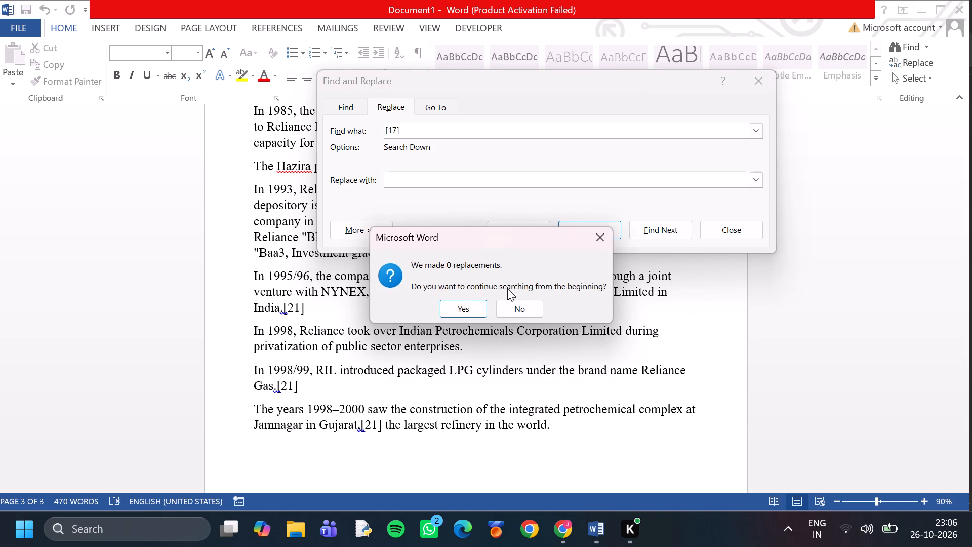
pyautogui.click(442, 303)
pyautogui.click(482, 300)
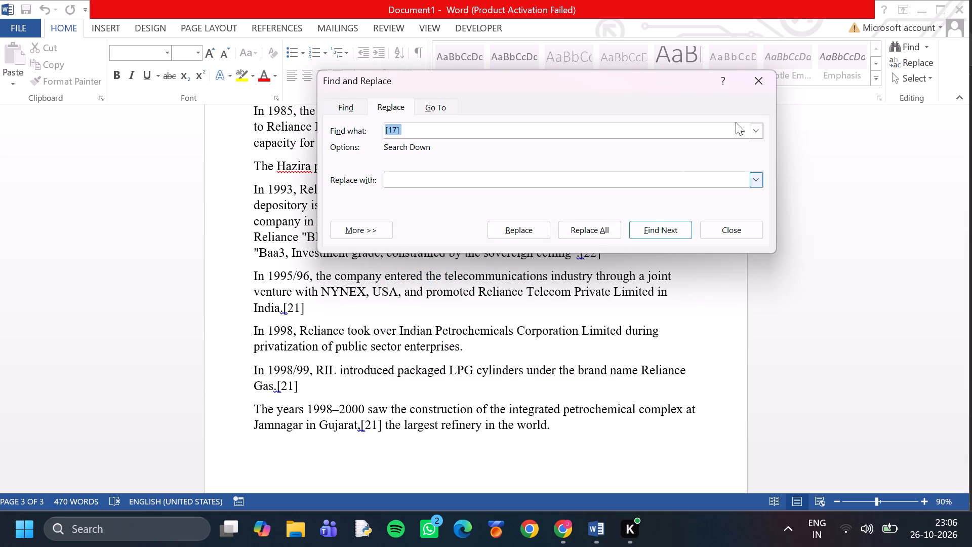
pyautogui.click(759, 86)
# Delete the extra space between "Reliance Industries Ltd." and "During" in the first 1981–2000 paragraph.
pyautogui.scroll(1, 559, 238)
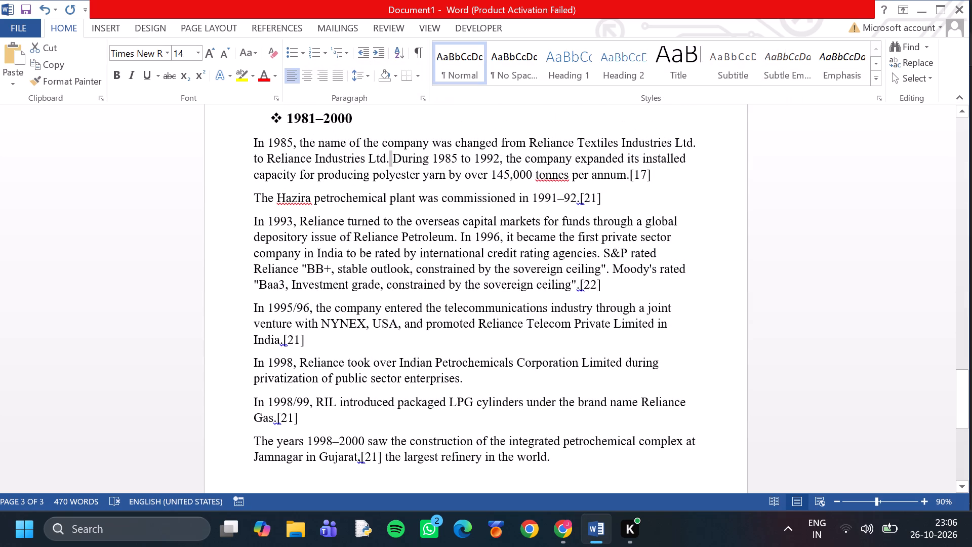
pyautogui.press('BackSpace')
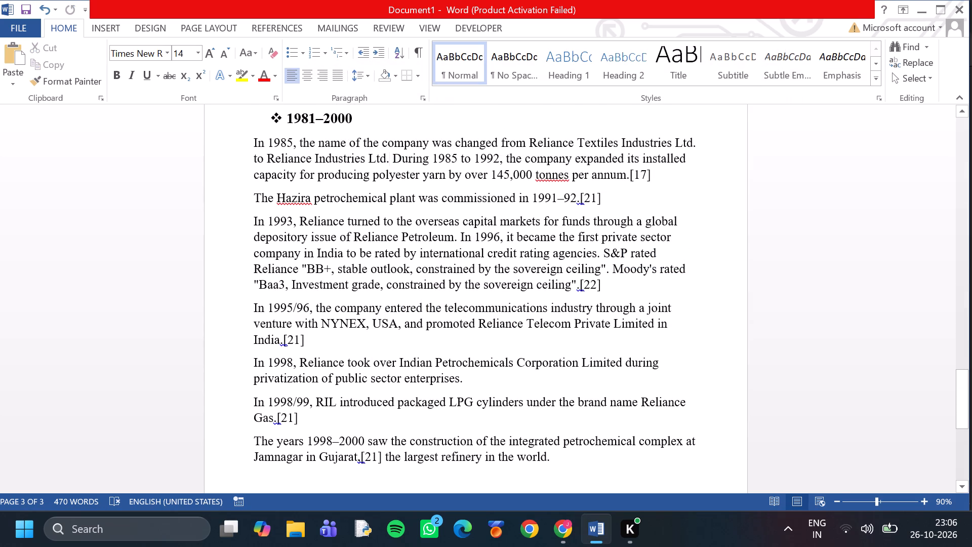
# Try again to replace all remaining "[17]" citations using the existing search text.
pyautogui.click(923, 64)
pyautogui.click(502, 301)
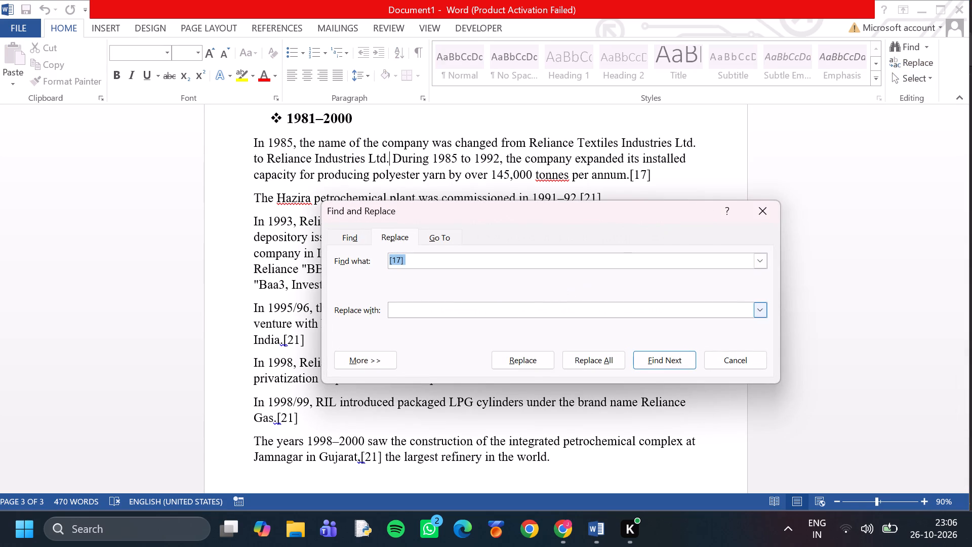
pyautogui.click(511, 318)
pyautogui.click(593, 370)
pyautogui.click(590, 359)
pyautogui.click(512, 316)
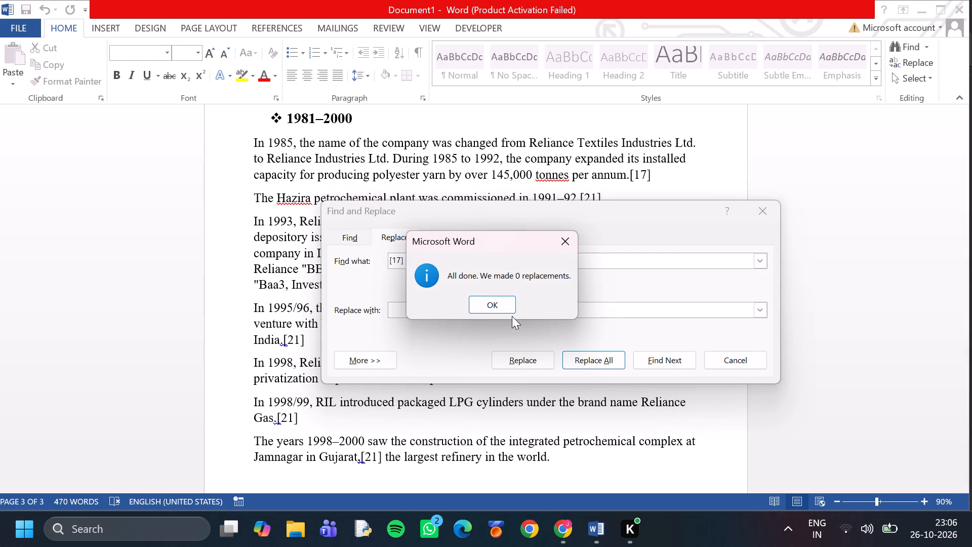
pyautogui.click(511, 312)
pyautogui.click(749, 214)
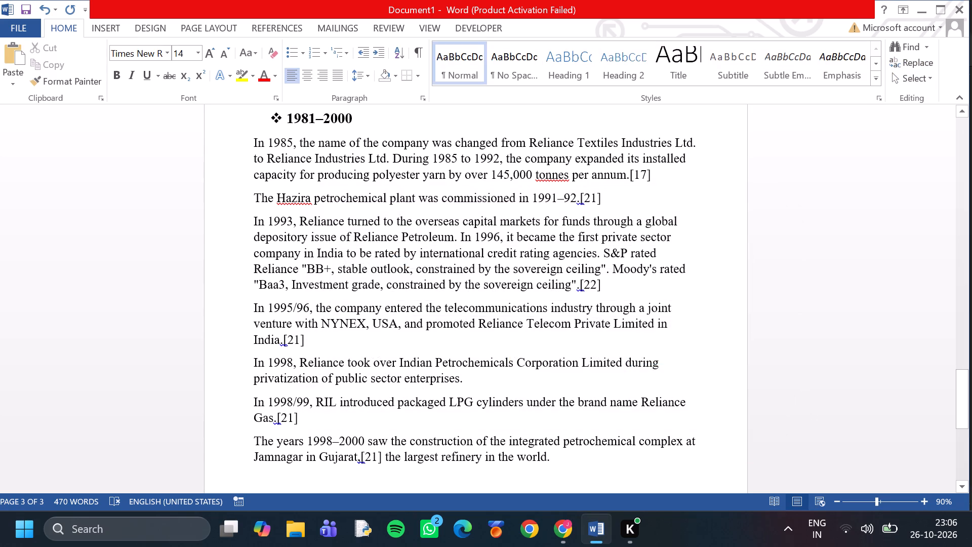
# Select the whole document and replace all "[17]" citations, without the trailing space in the search text, with a blank space.
pyautogui.click(271, 135)
pyautogui.click(251, 120)
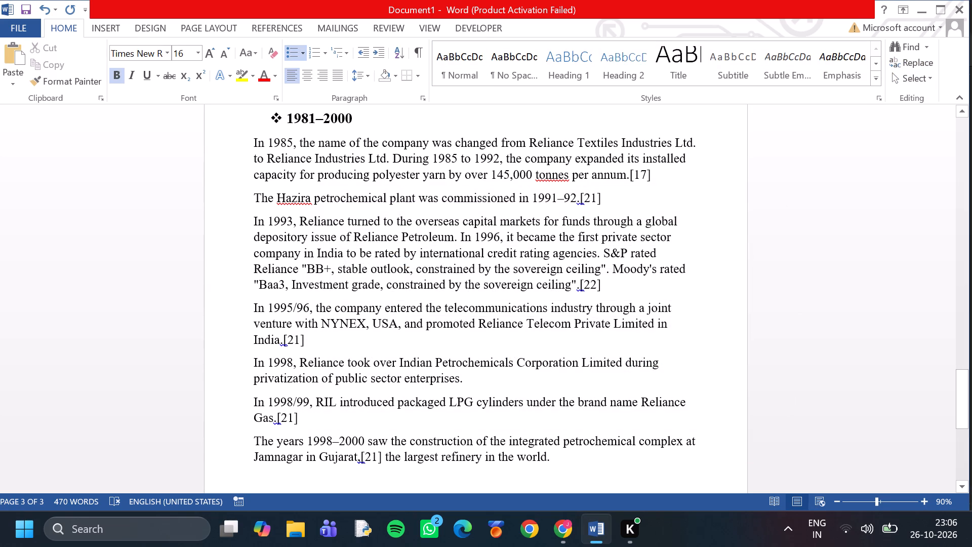
pyautogui.click(302, 195)
pyautogui.hotkey('ctrl', 'a')
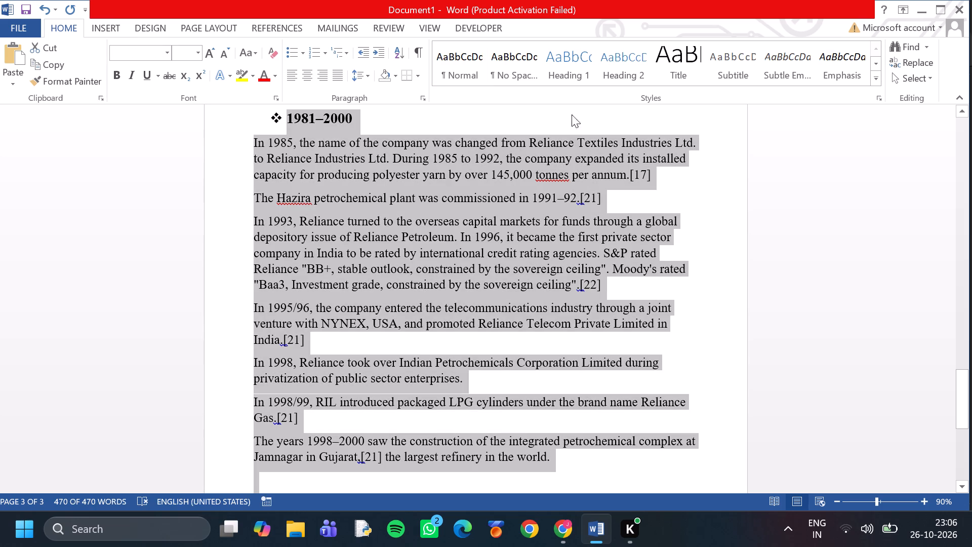
pyautogui.click(919, 68)
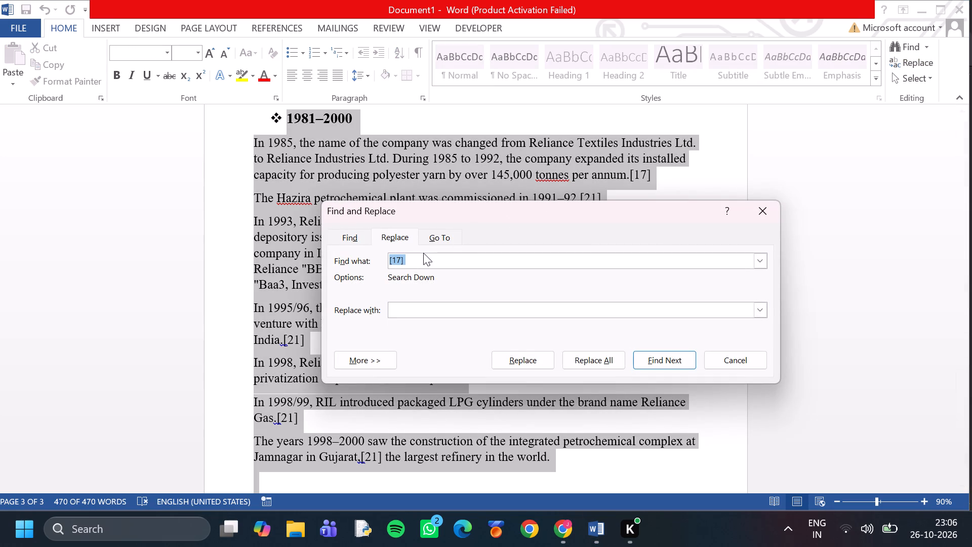
pyautogui.click(423, 253)
pyautogui.click(421, 256)
pyautogui.press('BackSpace')
pyautogui.click(409, 304)
pyautogui.press('space')
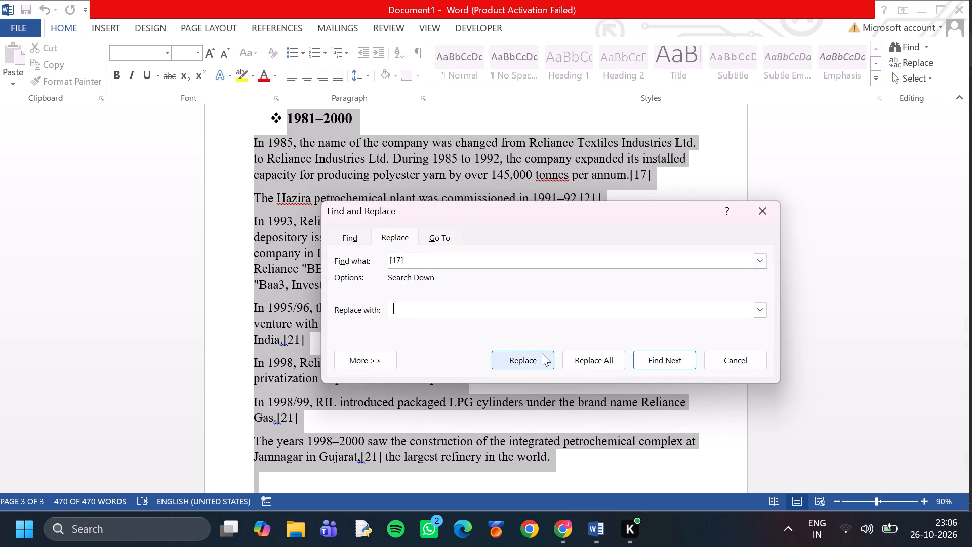
pyautogui.click(596, 356)
pyautogui.click(476, 307)
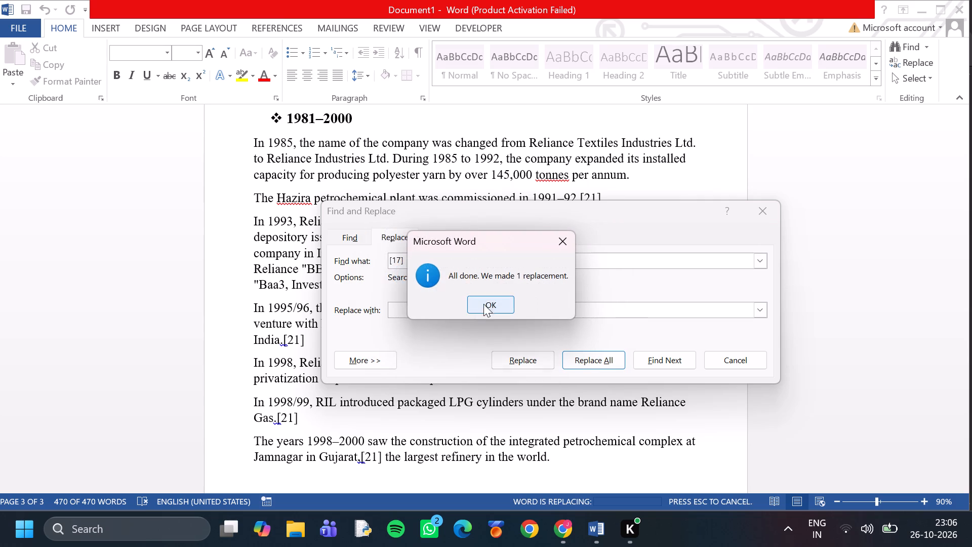
pyautogui.click(487, 299)
pyautogui.click(769, 218)
# Replace all "[19]" citations with a blank space, covering the selection and the rest of the document.
pyautogui.scroll(-3, 542, 308)
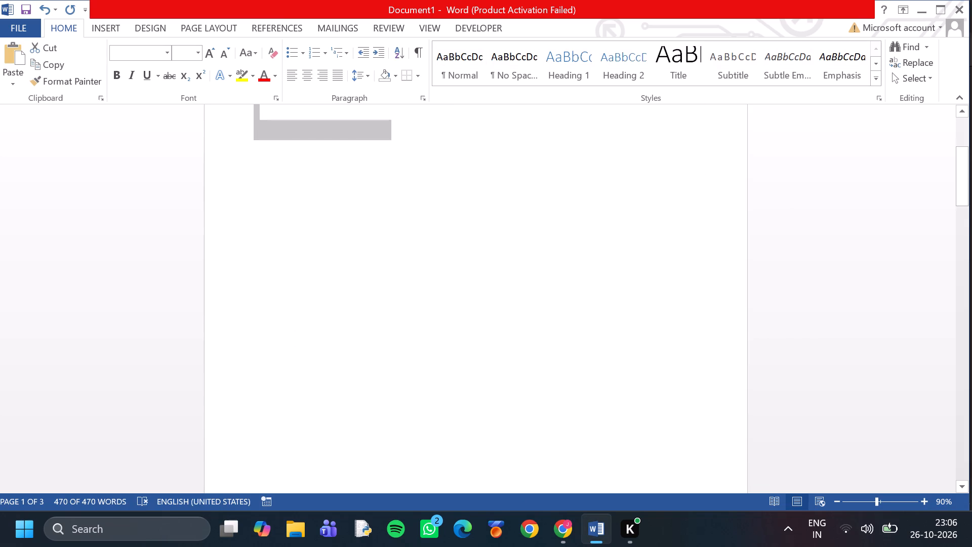
pyautogui.scroll(-20, 537, 310)
pyautogui.scroll(-3, 533, 310)
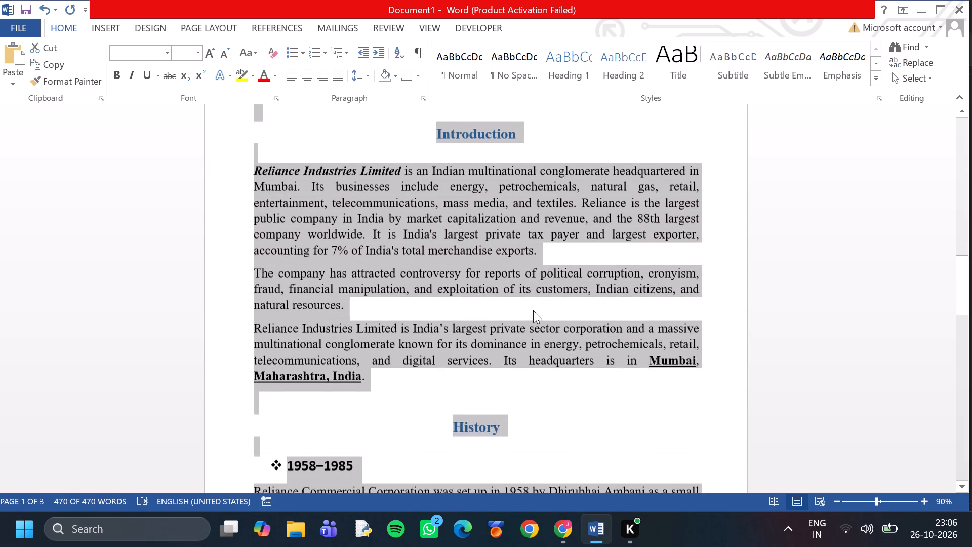
pyautogui.scroll(-8, 533, 310)
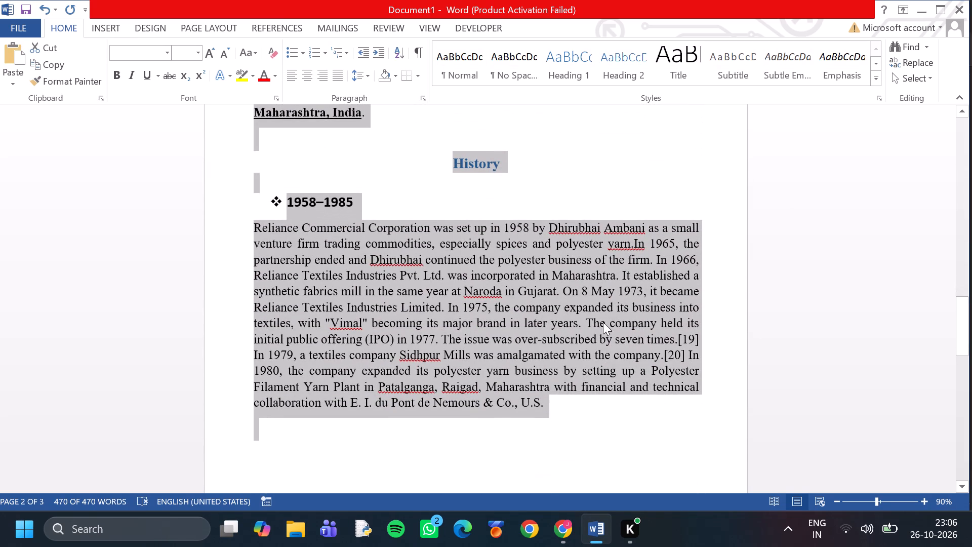
pyautogui.click(917, 74)
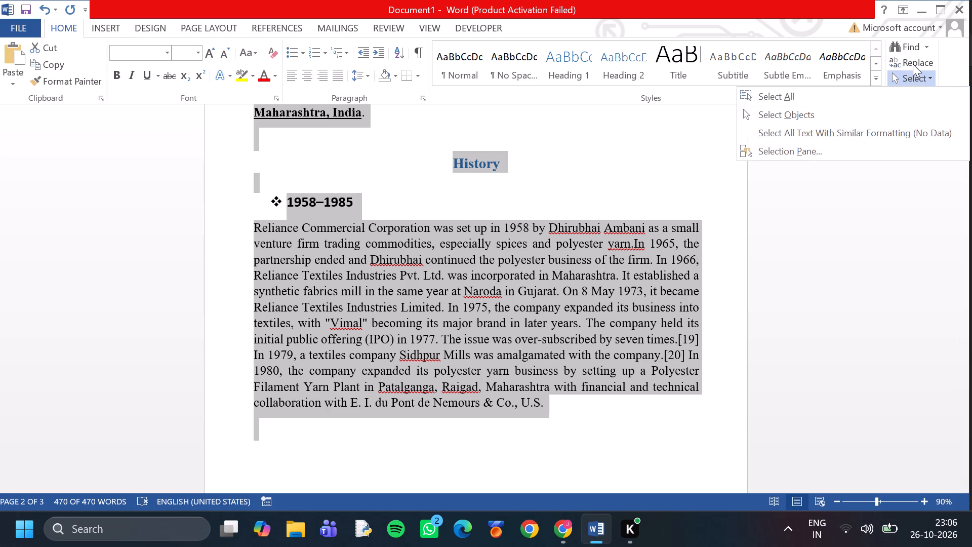
pyautogui.click(913, 64)
pyautogui.click(401, 262)
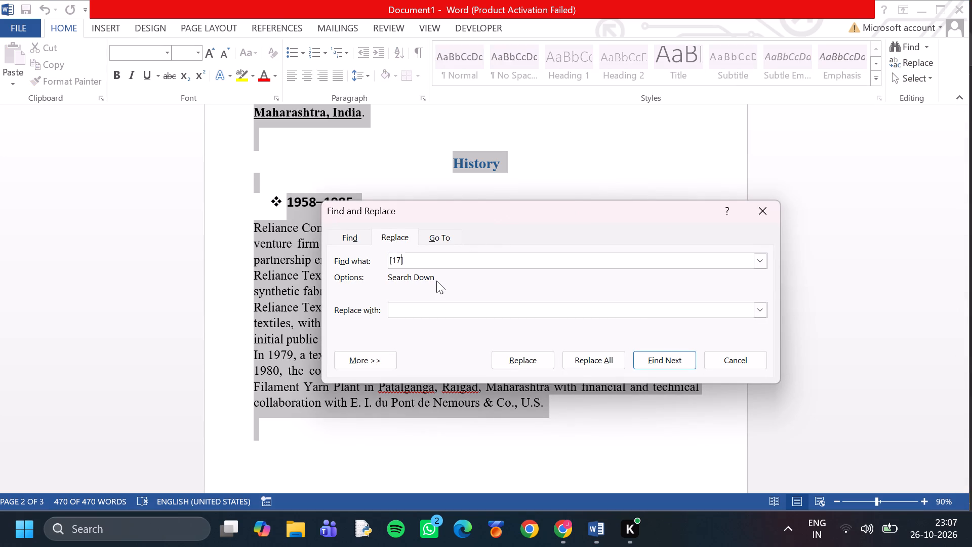
pyautogui.press('BackSpace')
pyautogui.press('9')
pyautogui.click(431, 311)
pyautogui.click(626, 358)
pyautogui.click(600, 362)
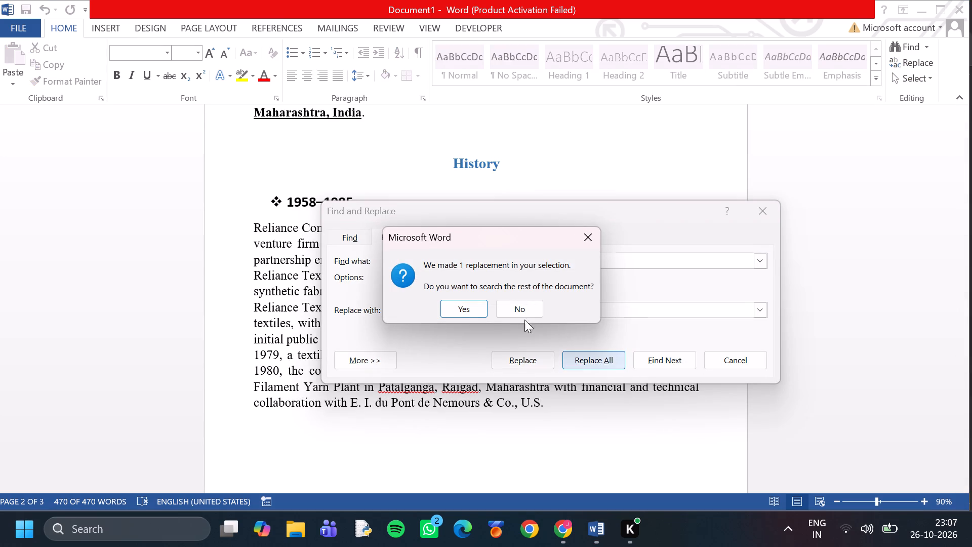
pyautogui.click(473, 311)
pyautogui.click(486, 302)
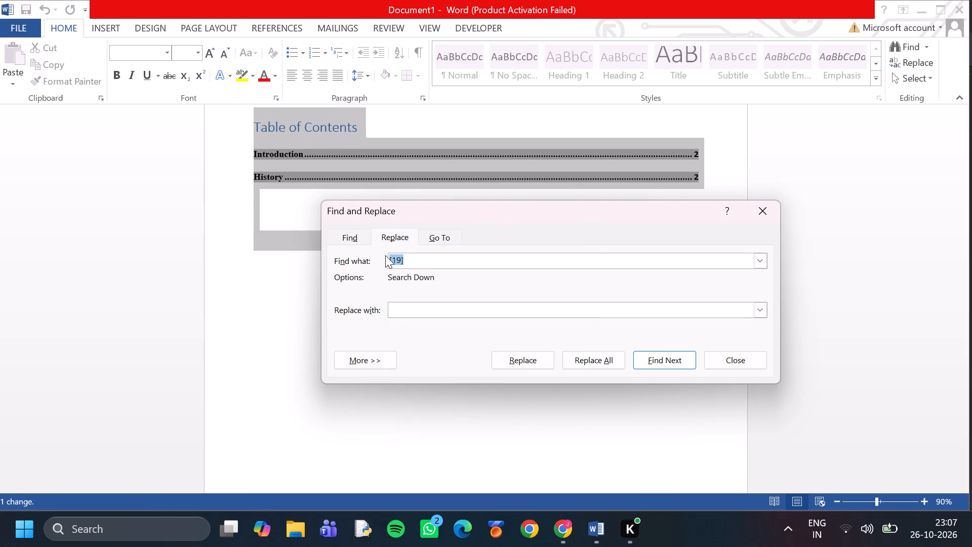
# Replace all "[18]" citations in the document with a blank space and close Find and Replace.
pyautogui.click(402, 261)
pyautogui.press('BackSpace')
pyautogui.press('8')
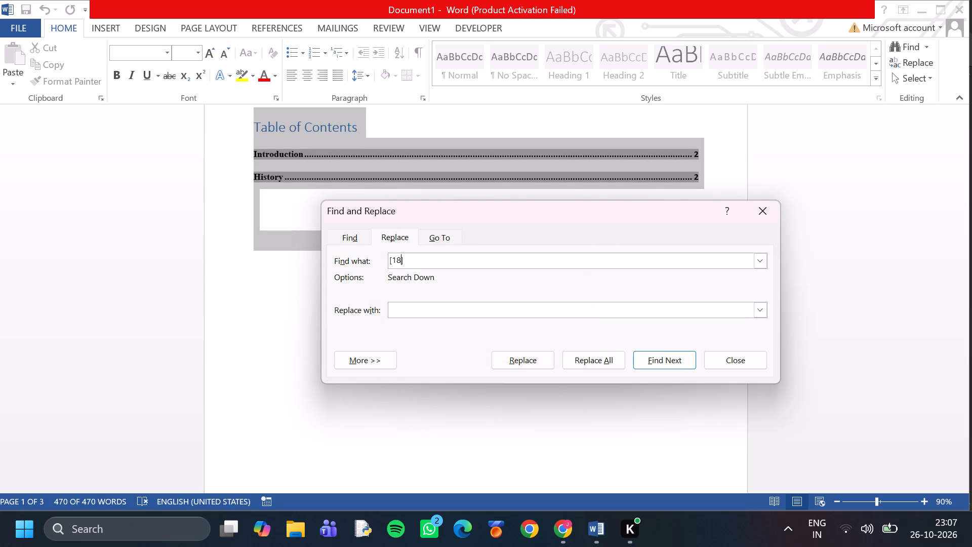
pyautogui.click(449, 317)
pyautogui.click(569, 356)
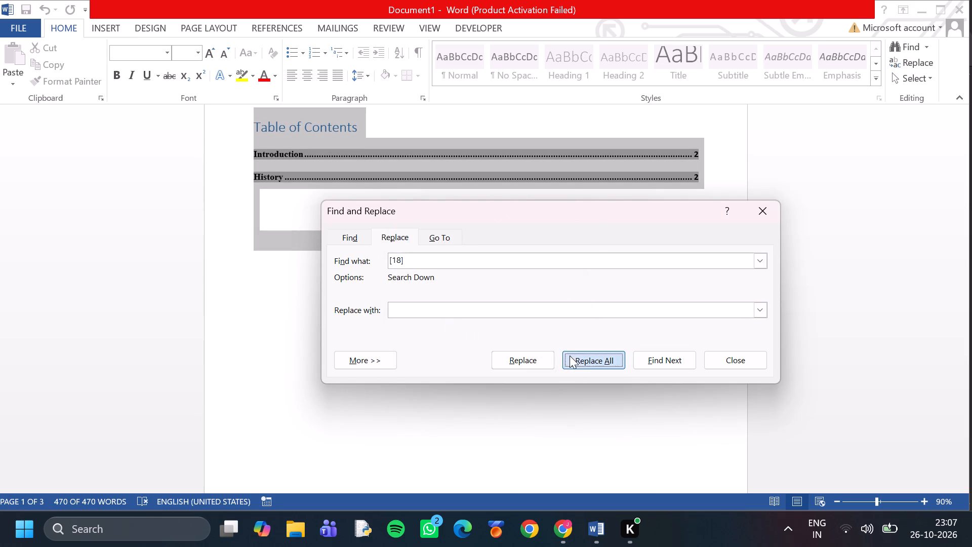
pyautogui.click(464, 308)
pyautogui.click(484, 303)
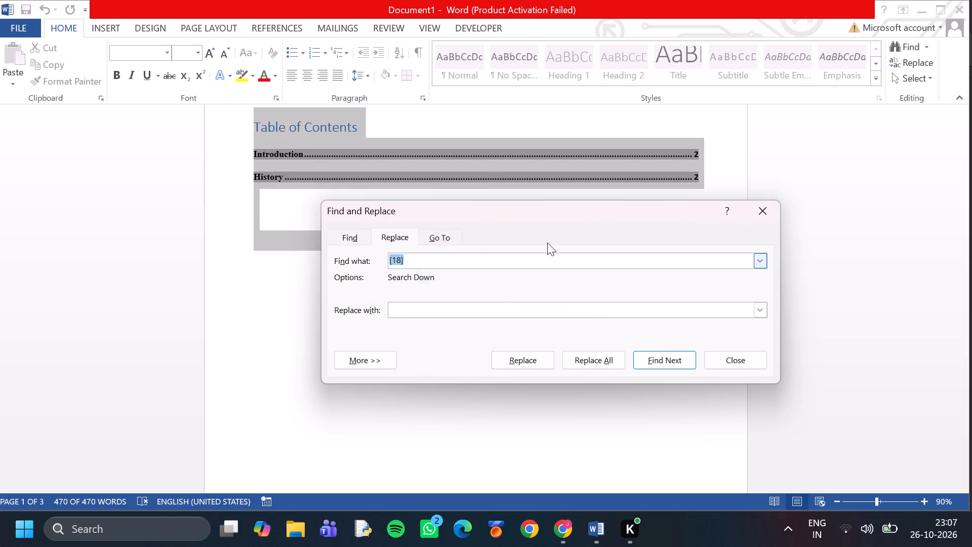
pyautogui.click(757, 206)
# Delete the "[20]" citation after "amalgamated with the company." in the 1958–1985 paragraph.
pyautogui.scroll(-6, 432, 319)
pyautogui.scroll(1, 418, 338)
pyautogui.scroll(-4, 418, 338)
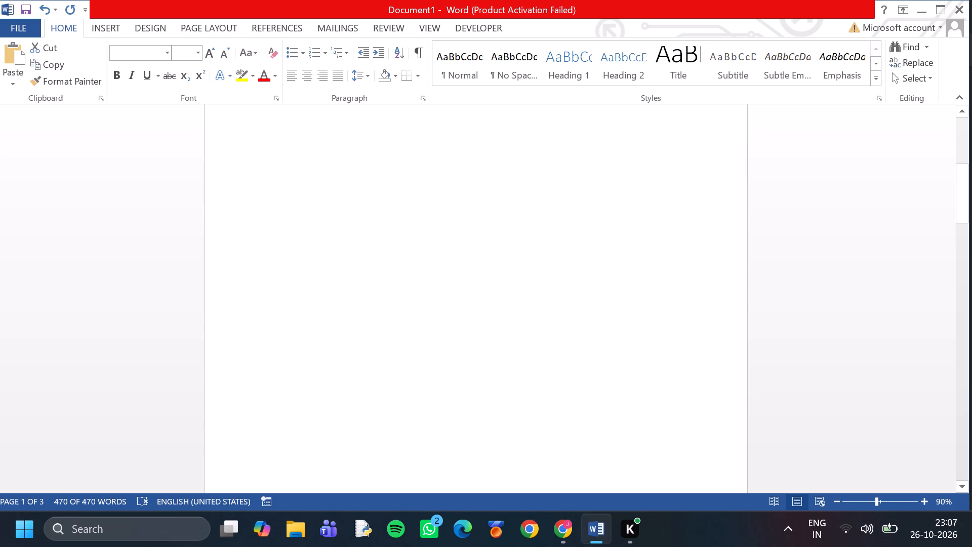
pyautogui.scroll(-3, 417, 340)
pyautogui.scroll(1, 418, 342)
pyautogui.scroll(-20, 418, 342)
pyautogui.scroll(-3, 418, 342)
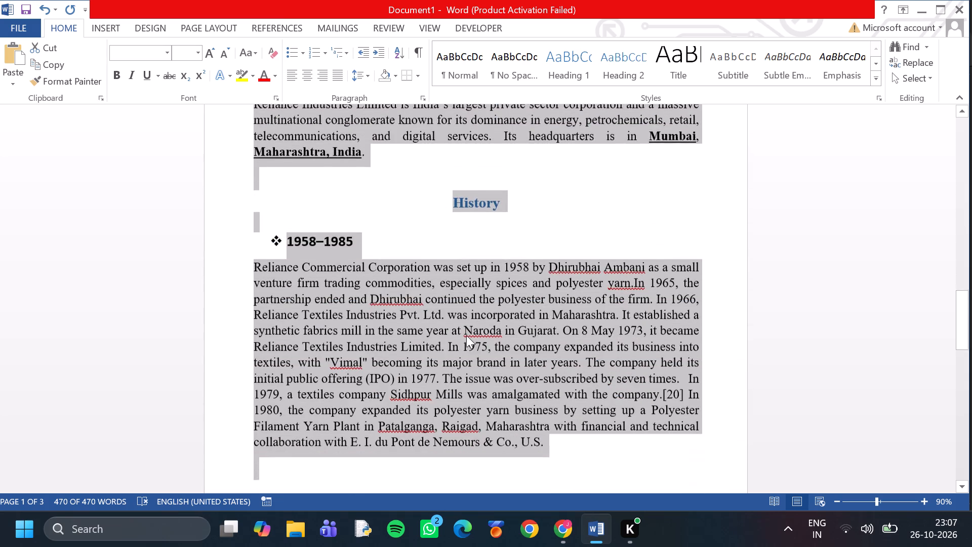
pyautogui.scroll(-4, 466, 335)
pyautogui.click(675, 220)
pyautogui.click(680, 227)
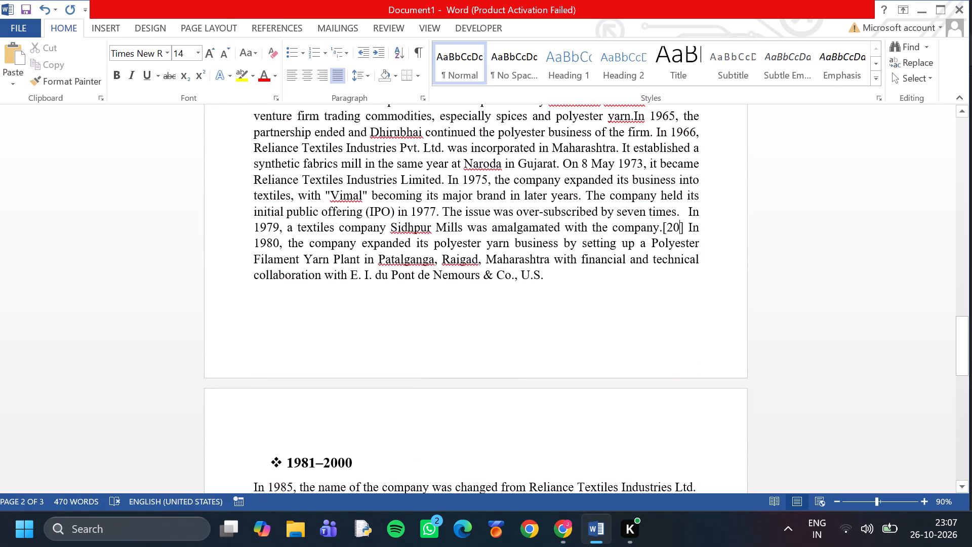
pyautogui.press('BackSpace')
pyautogui.press('BackSpace')
pyautogui.press('BackSpace')
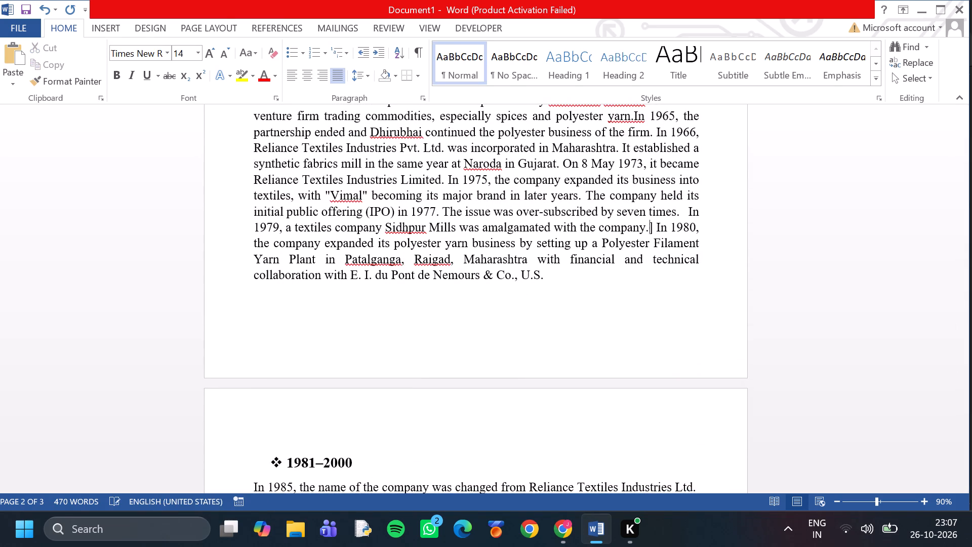
pyautogui.press('Delete')
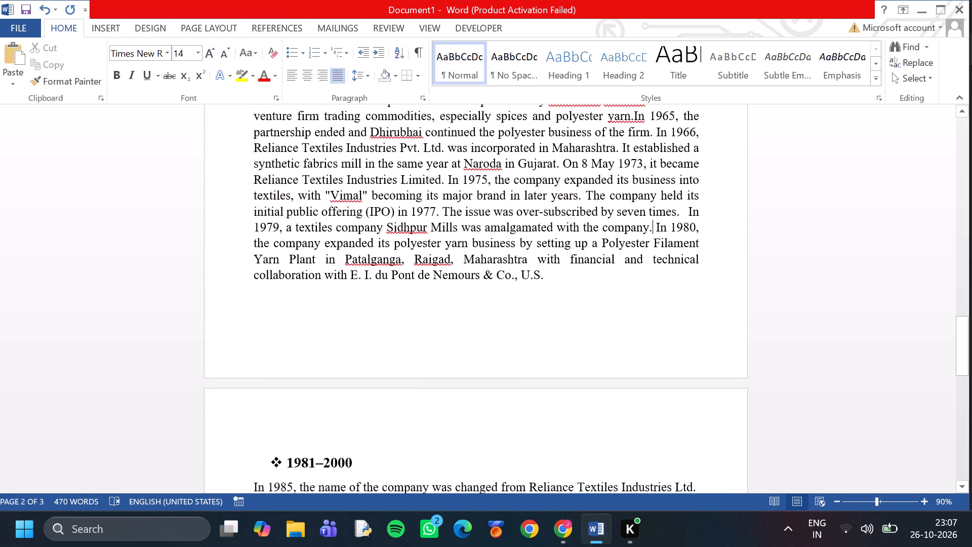
# Delete the "[21]" citation at the end of the Hazira petrochemical plant sentence under 1981–2000.
pyautogui.scroll(-8, 475, 242)
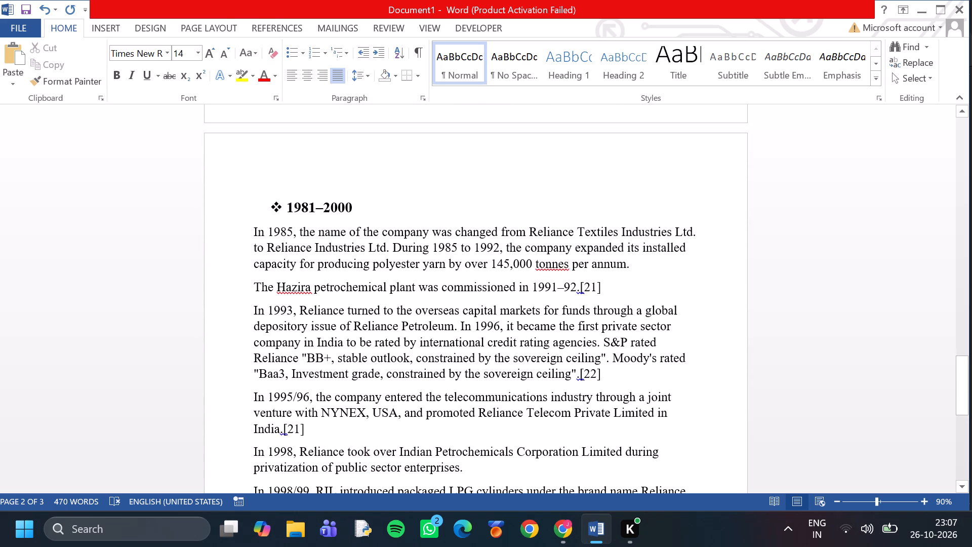
pyautogui.click(586, 286)
pyautogui.click(613, 282)
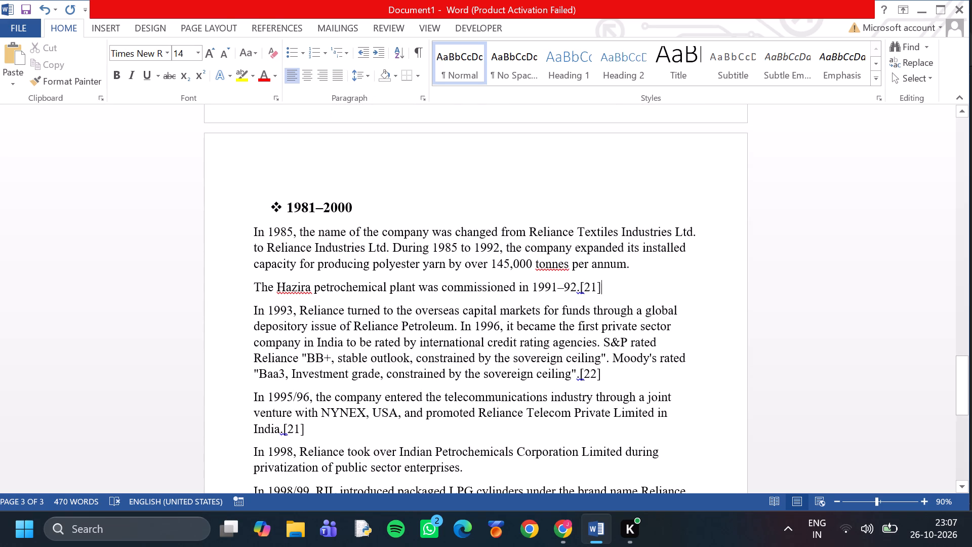
pyautogui.press('BackSpace')
pyautogui.press('BackSpace')
pyautogui.press('BackSpace')
pyautogui.press('BackSpace')
# Delete the "[22]" citation at the end of the 1993 paragraph about credit ratings.
pyautogui.scroll(-1, 612, 285)
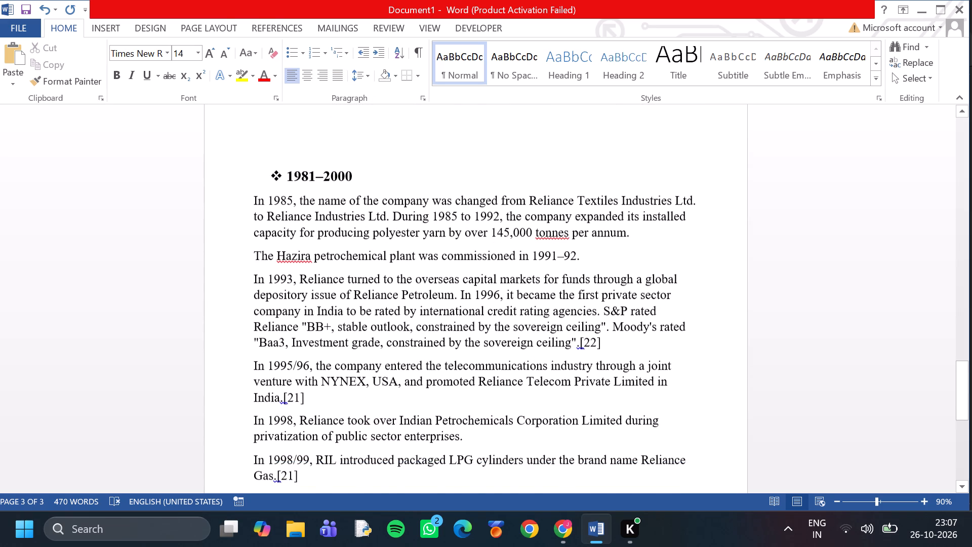
pyautogui.scroll(-1, 619, 290)
pyautogui.click(615, 312)
pyautogui.press('BackSpace')
pyautogui.press('BackSpace')
pyautogui.press('BackSpace')
pyautogui.press('BackSpace')
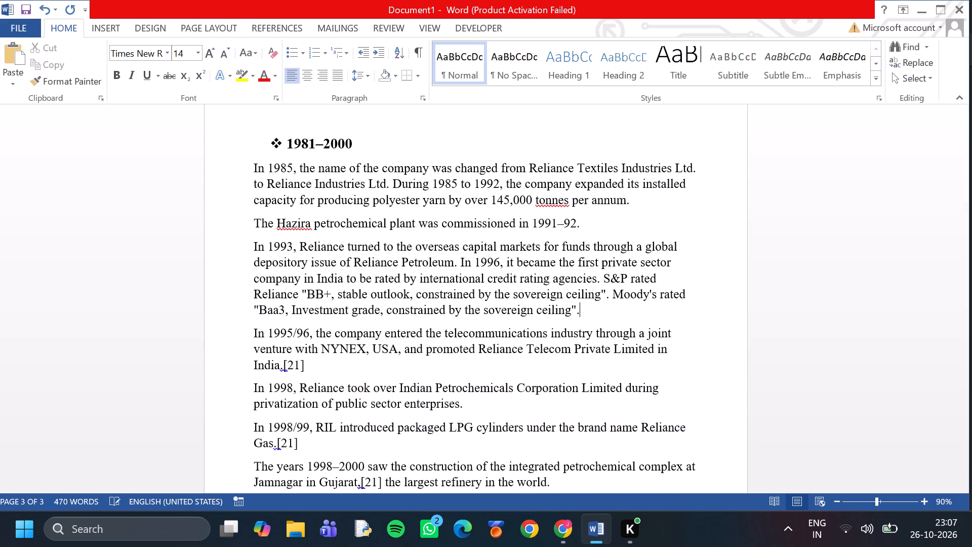
# Delete the "[21]" citation after "India." at the end of the 1995/96 telecommunications paragraph.
pyautogui.scroll(-2, 620, 311)
pyautogui.click(316, 302)
pyautogui.press('BackSpace')
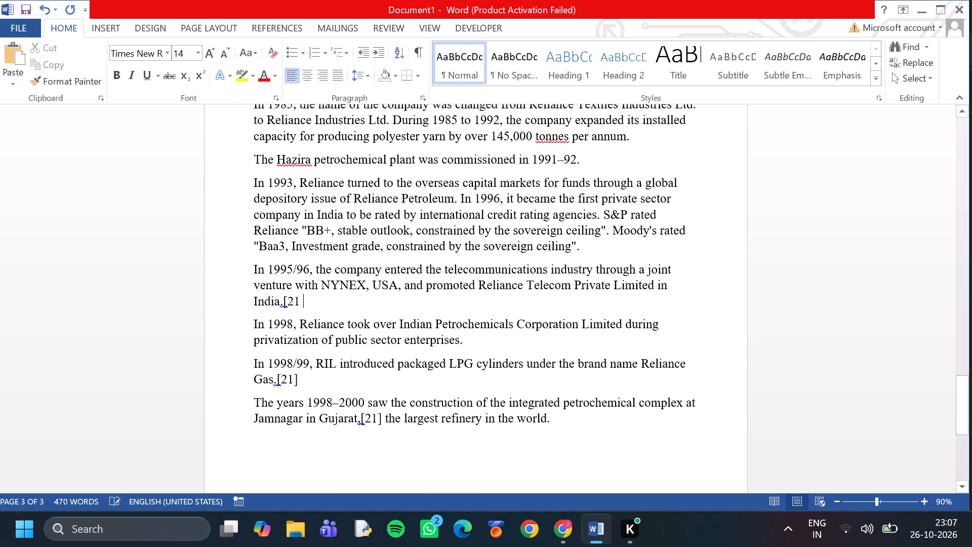
pyautogui.press('BackSpace')
pyautogui.press('BackSpace')
pyautogui.press('BackSpace')
# Delete the "[21]" citation after "Reliance Gas." at the end of the 1998/99 paragraph.
pyautogui.scroll(-2, 326, 307)
pyautogui.click(332, 319)
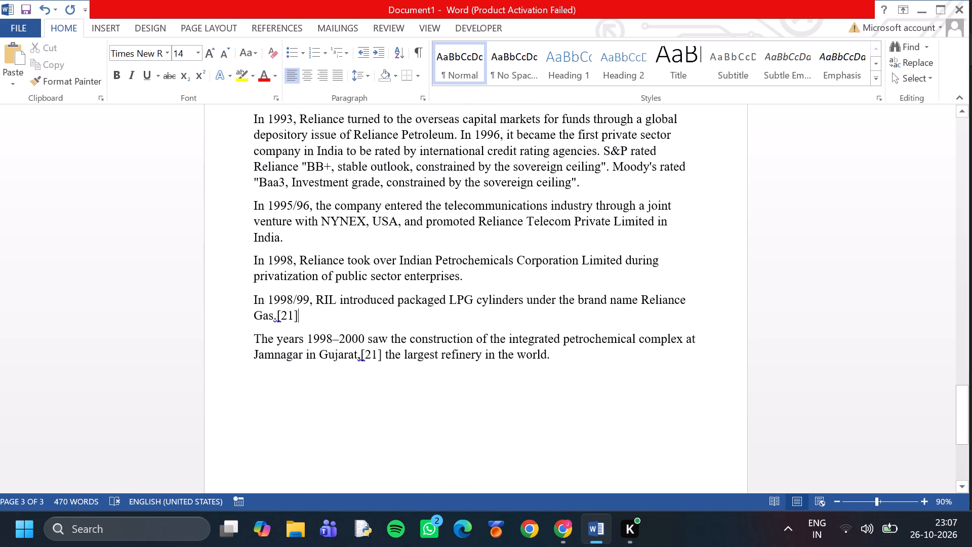
pyautogui.press('BackSpace')
pyautogui.press('BackSpace')
pyautogui.press('BackSpace')
pyautogui.press('BackSpace')
# Delete the "[21]" citation after "Jamnagar in Gujarat," in the 1998–2000 refinery paragraph.
pyautogui.click(383, 361)
pyautogui.press('BackSpace')
pyautogui.press('BackSpace')
pyautogui.press('BackSpace')
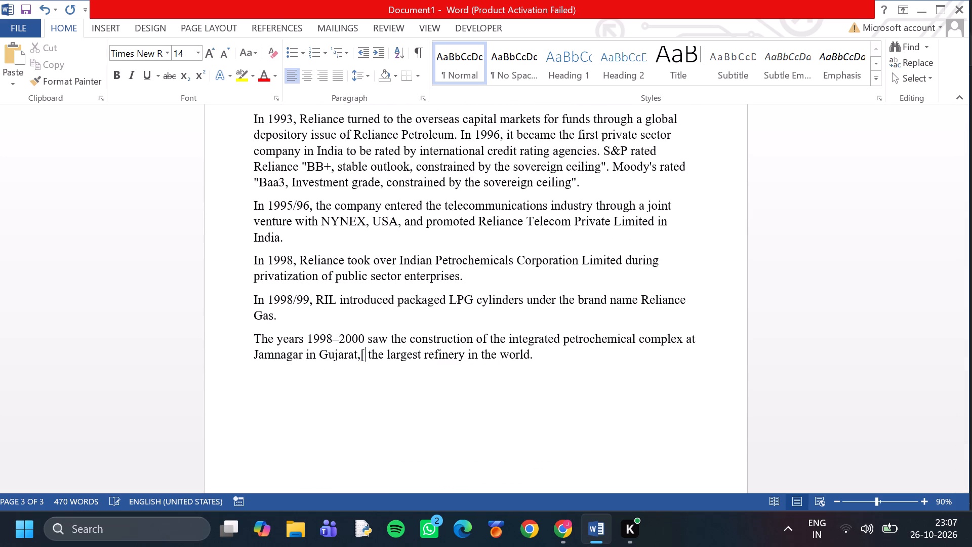
pyautogui.press('BackSpace')
# Justify all body paragraphs under the 1981–2000 heading.
pyautogui.scroll(-13, 445, 326)
pyautogui.scroll(4, 453, 324)
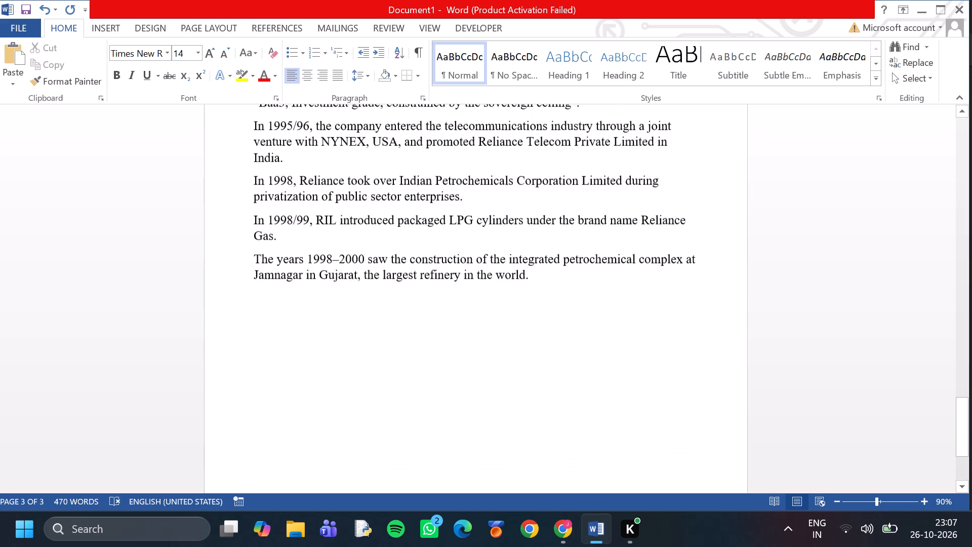
pyautogui.scroll(8, 459, 320)
pyautogui.moveTo(253, 200); pyautogui.dragTo(592, 383)
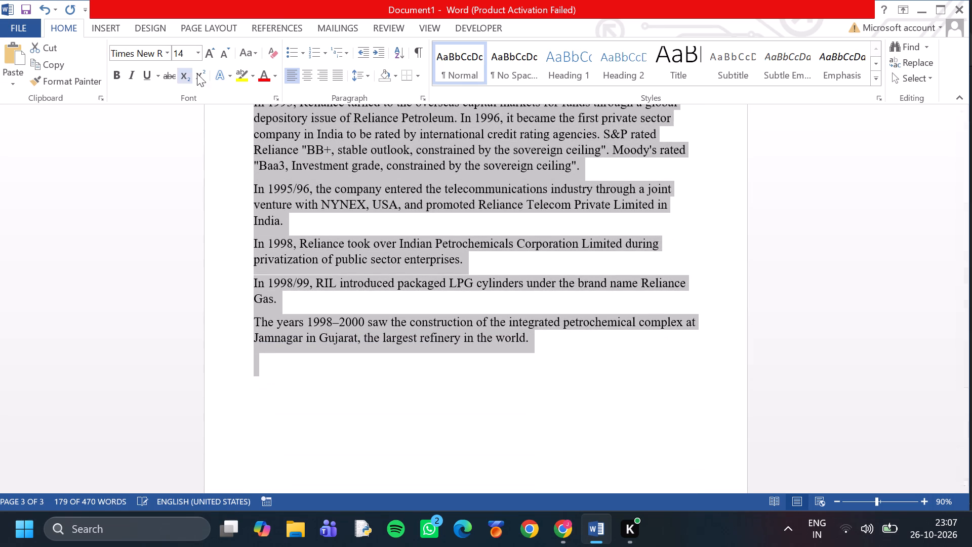
pyautogui.click(330, 76)
pyautogui.click(332, 75)
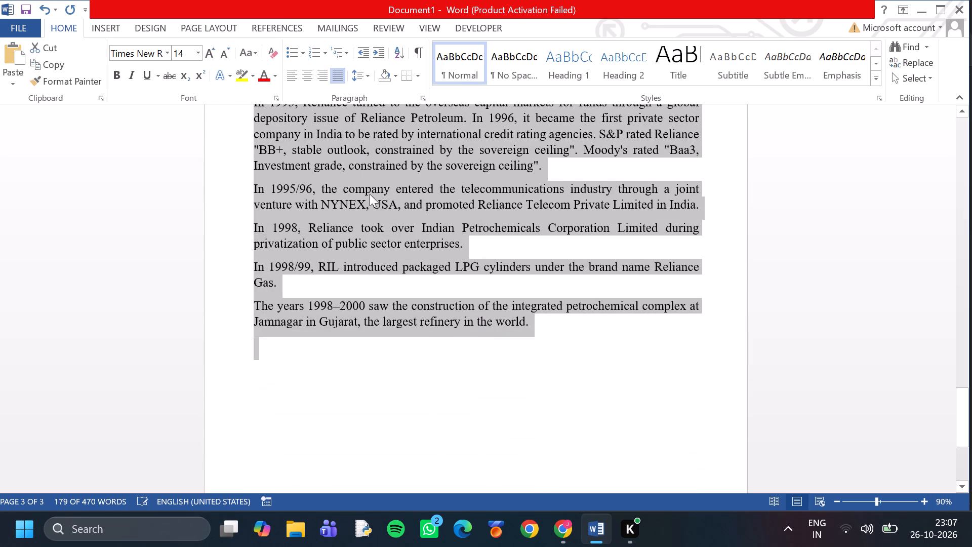
pyautogui.scroll(3, 381, 238)
pyautogui.scroll(1, 476, 228)
pyautogui.click(551, 239)
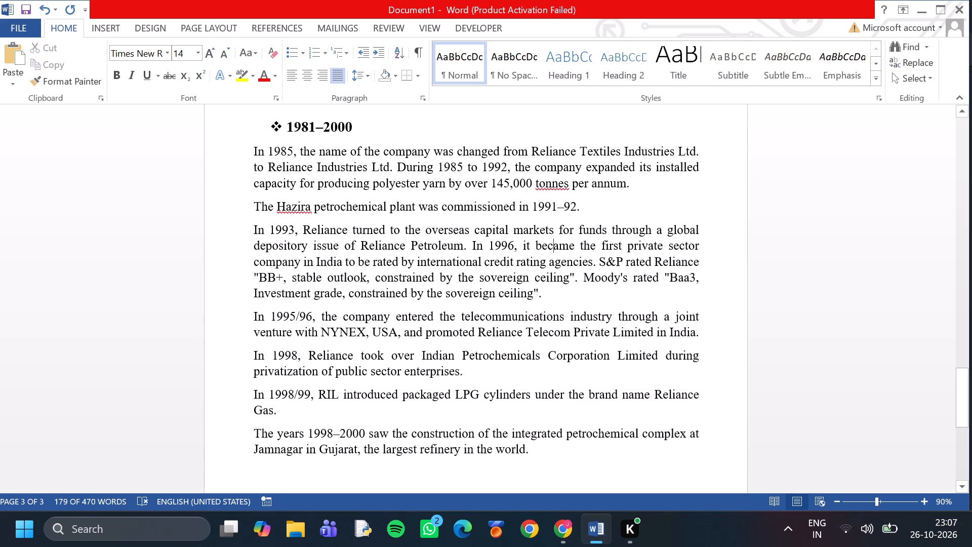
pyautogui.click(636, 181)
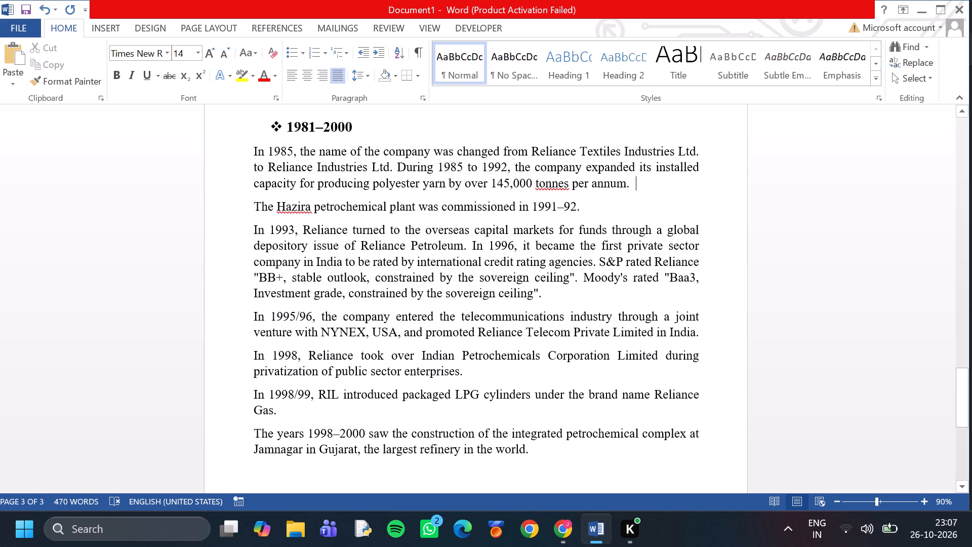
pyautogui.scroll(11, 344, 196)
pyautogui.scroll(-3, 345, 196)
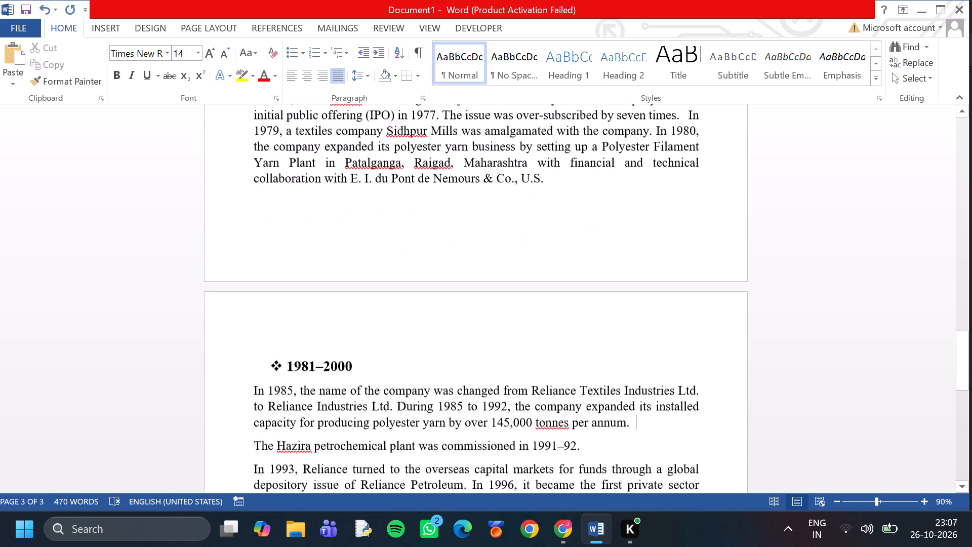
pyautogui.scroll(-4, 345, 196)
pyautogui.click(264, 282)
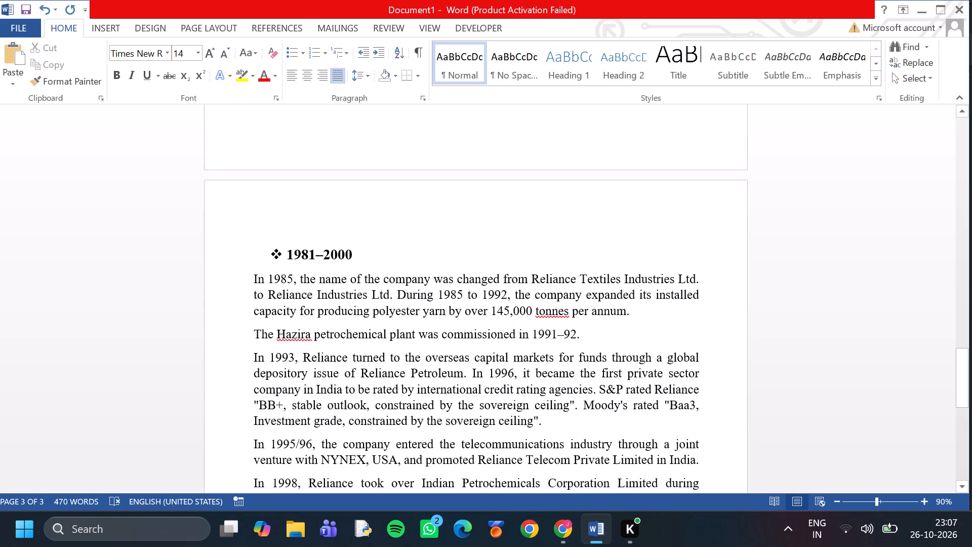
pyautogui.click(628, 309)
# Make "Reliance Textiles Industries Ltd" bold in the first 1981–2000 paragraph.
pyautogui.scroll(-1, 459, 321)
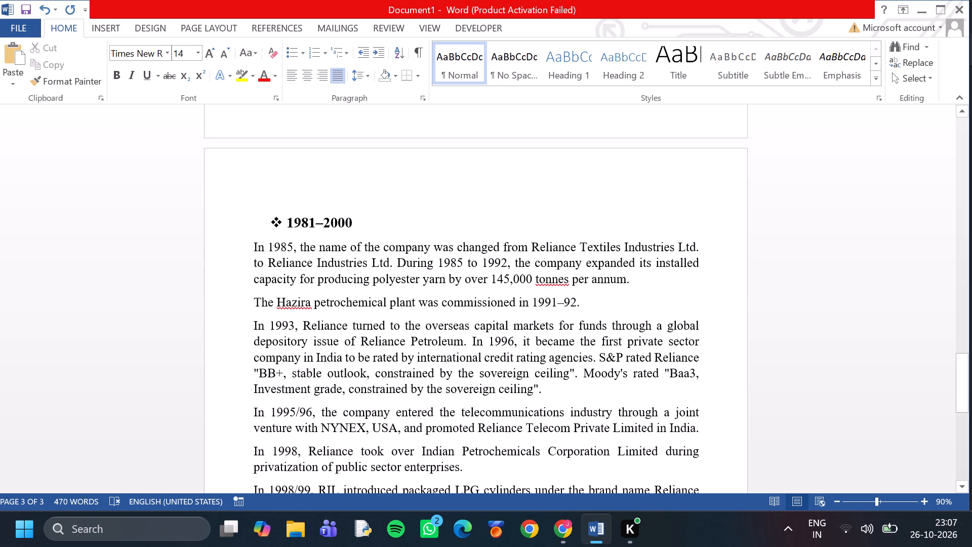
pyautogui.moveTo(534, 247); pyautogui.dragTo(610, 247)
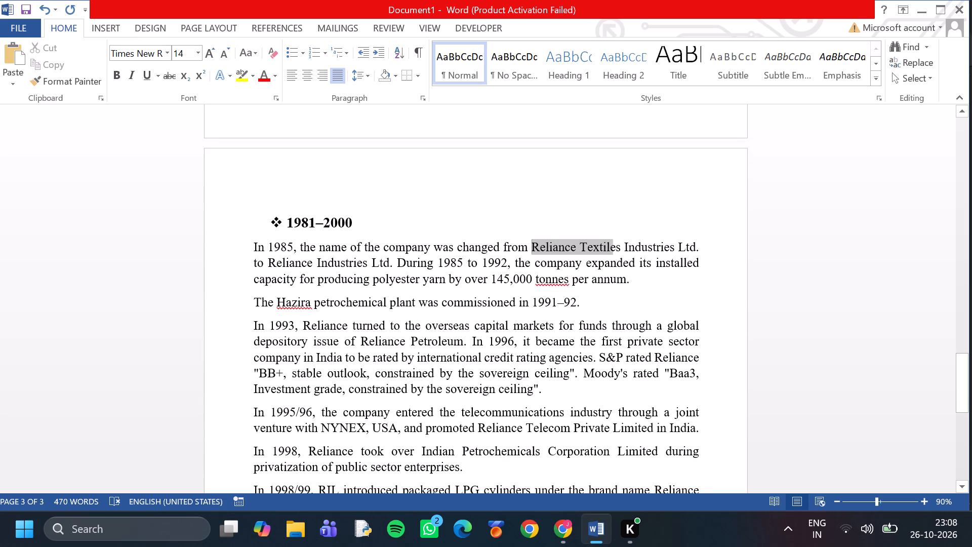
pyautogui.moveTo(610, 247); pyautogui.dragTo(695, 250)
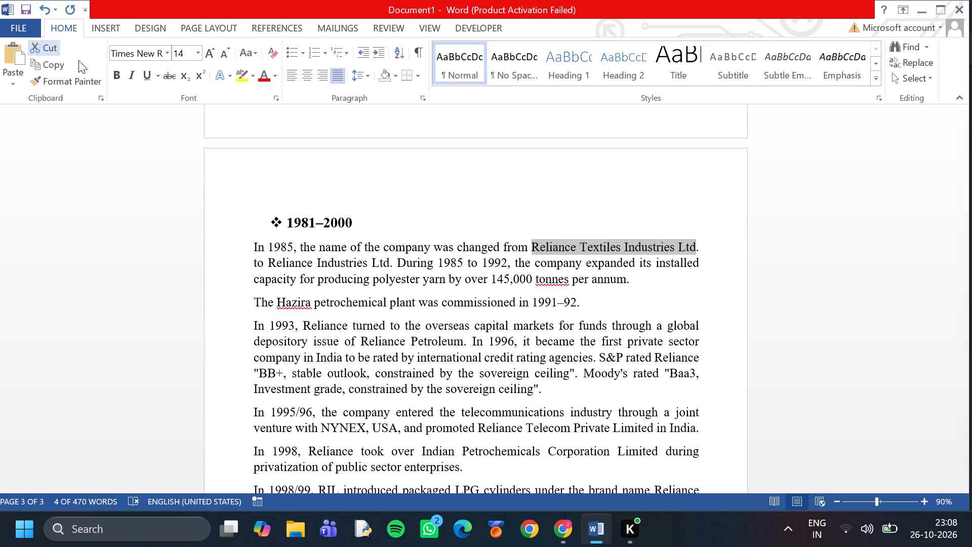
pyautogui.click(114, 75)
pyautogui.click(373, 282)
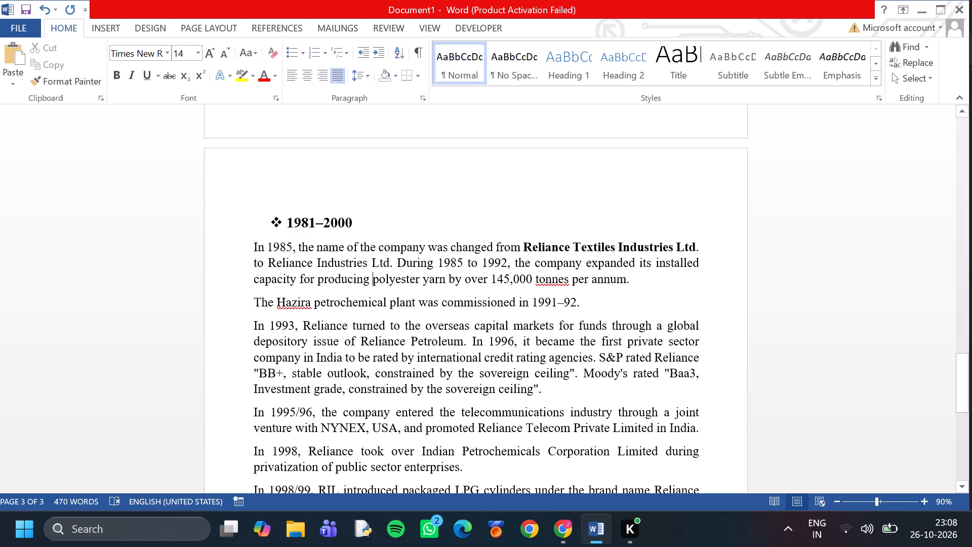
# Make "Reliance Industries Ltd" bold in the first 1981–2000 paragraph.
pyautogui.moveTo(268, 261); pyautogui.dragTo(293, 263)
pyautogui.moveTo(293, 263); pyautogui.dragTo(382, 266)
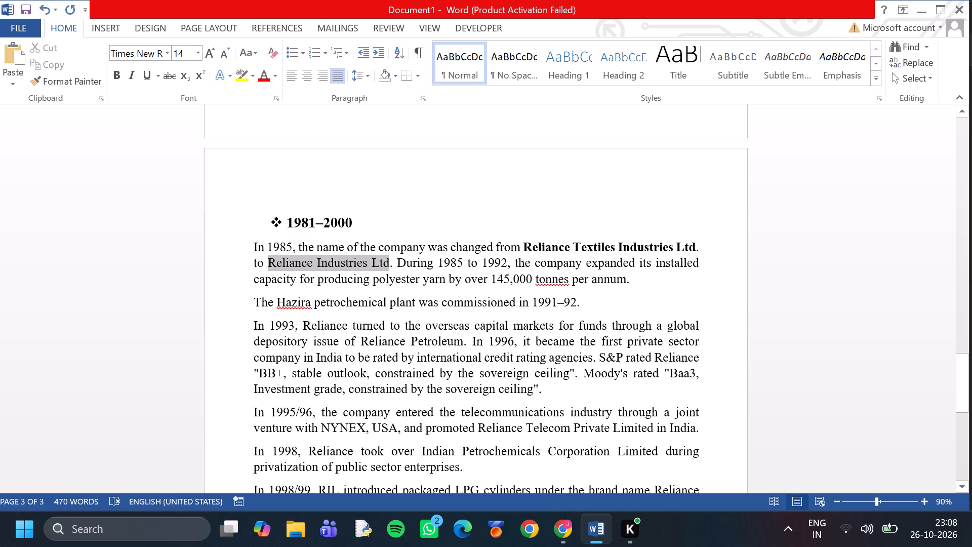
pyautogui.moveTo(382, 266); pyautogui.dragTo(383, 266)
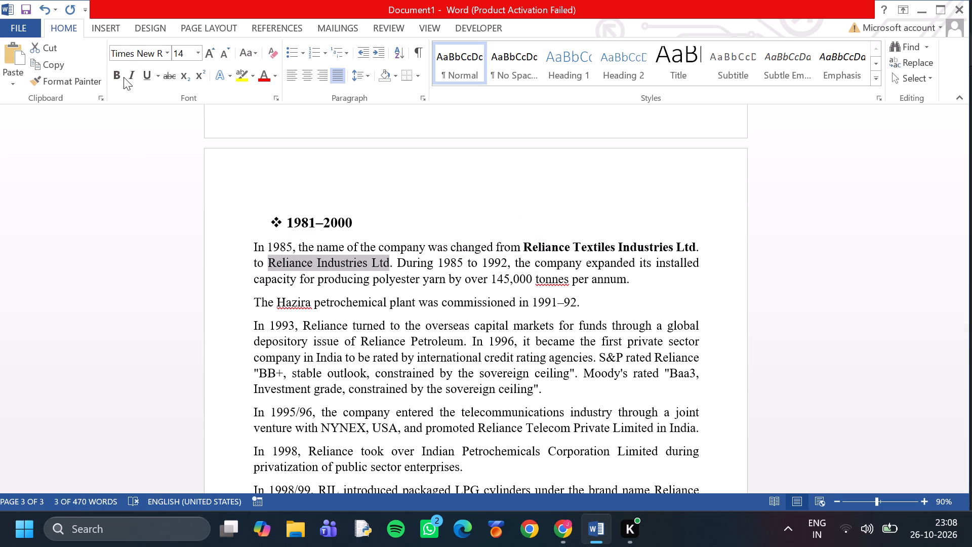
pyautogui.click(122, 75)
pyautogui.click(327, 265)
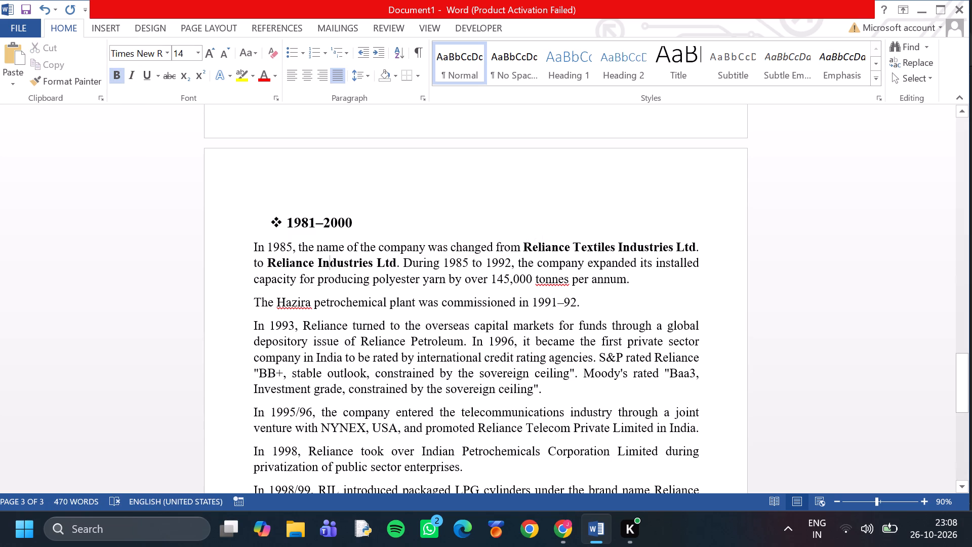
# Make "Dhirubhai Ambani" bold in the first sentence of the 1958–1985 paragraph.
pyautogui.scroll(-1, 560, 292)
pyautogui.scroll(4, 499, 285)
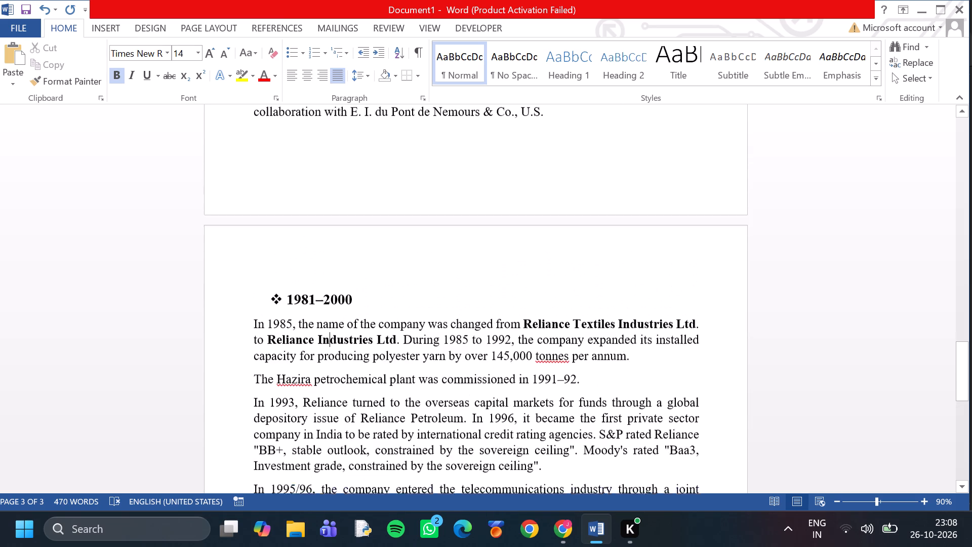
pyautogui.scroll(9, 510, 282)
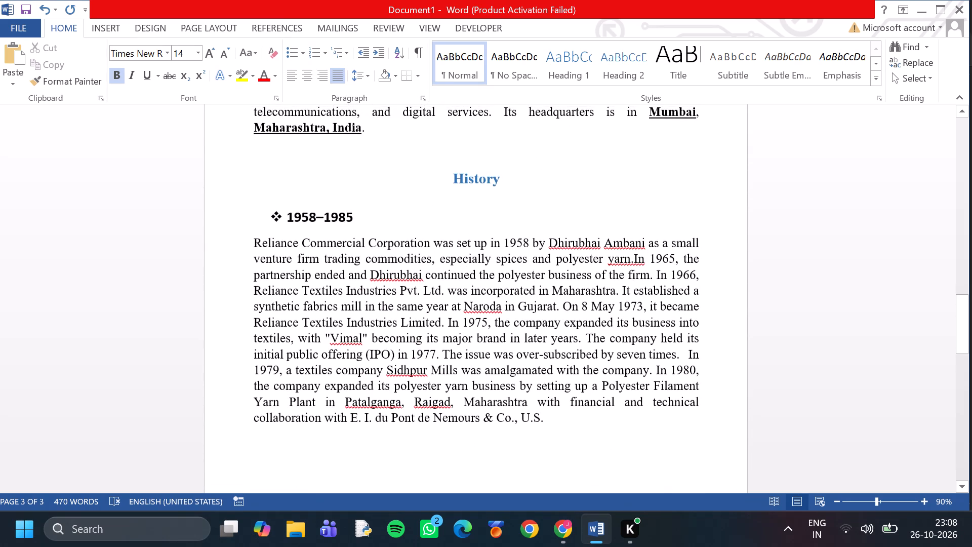
pyautogui.moveTo(549, 246); pyautogui.dragTo(633, 251)
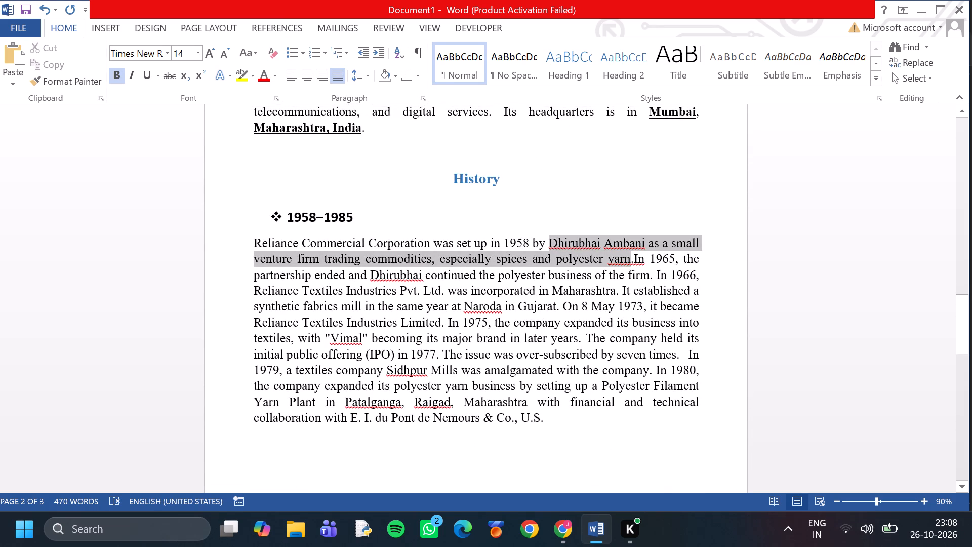
pyautogui.moveTo(633, 251); pyautogui.dragTo(643, 248)
pyautogui.click(114, 72)
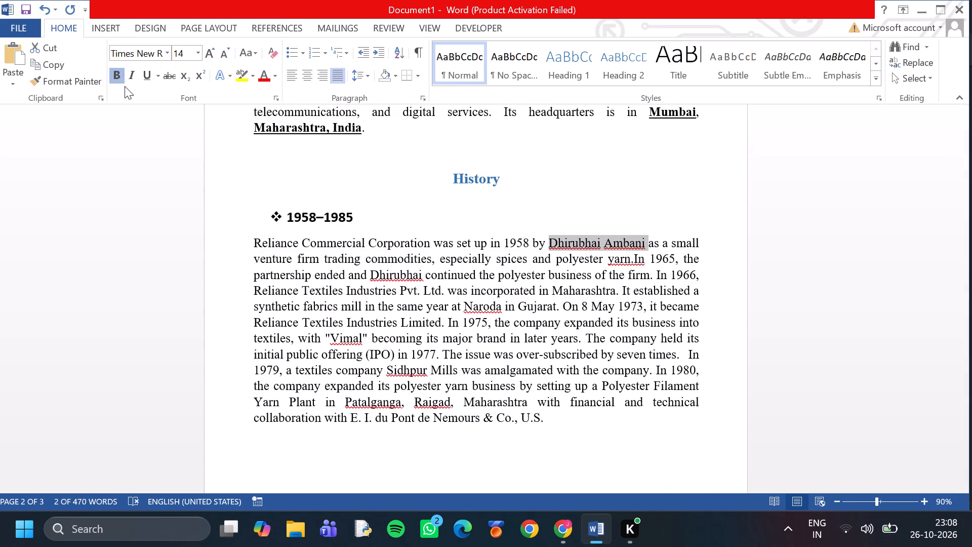
pyautogui.click(448, 271)
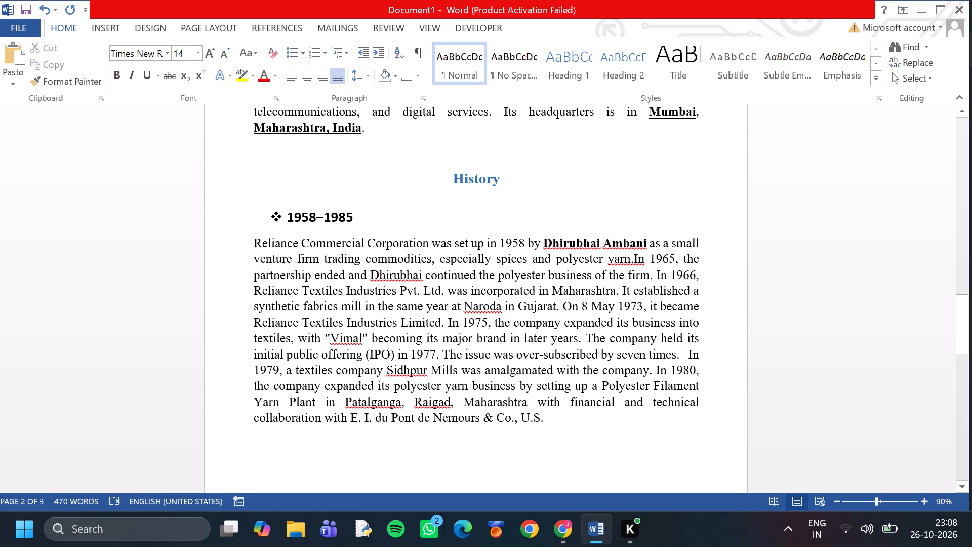
# Italicize "Maharashtra" after "incorporated in" in the 1958–1985 paragraph and copy that formatting to "Naroda" and "Gujarat".
pyautogui.moveTo(555, 290); pyautogui.dragTo(613, 294)
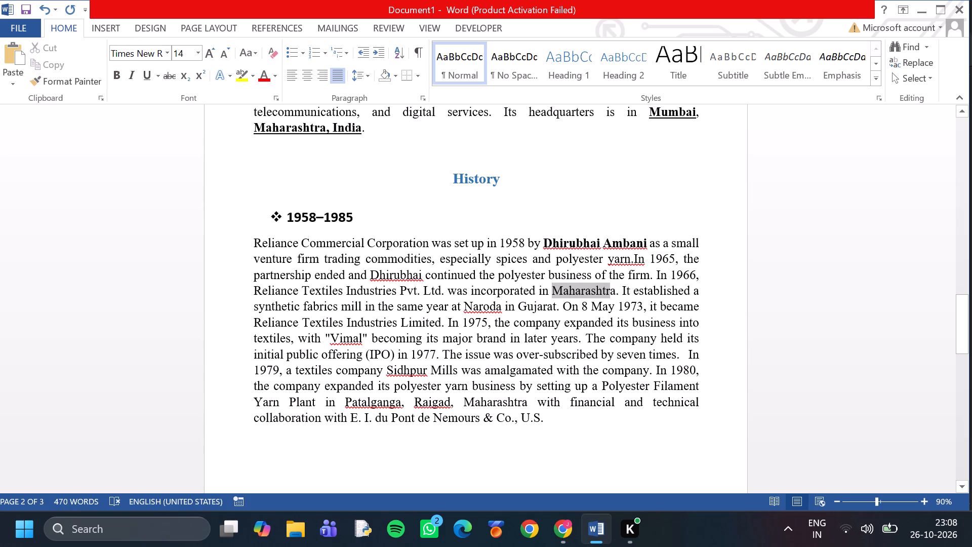
pyautogui.moveTo(613, 294); pyautogui.dragTo(616, 294)
pyautogui.click(133, 74)
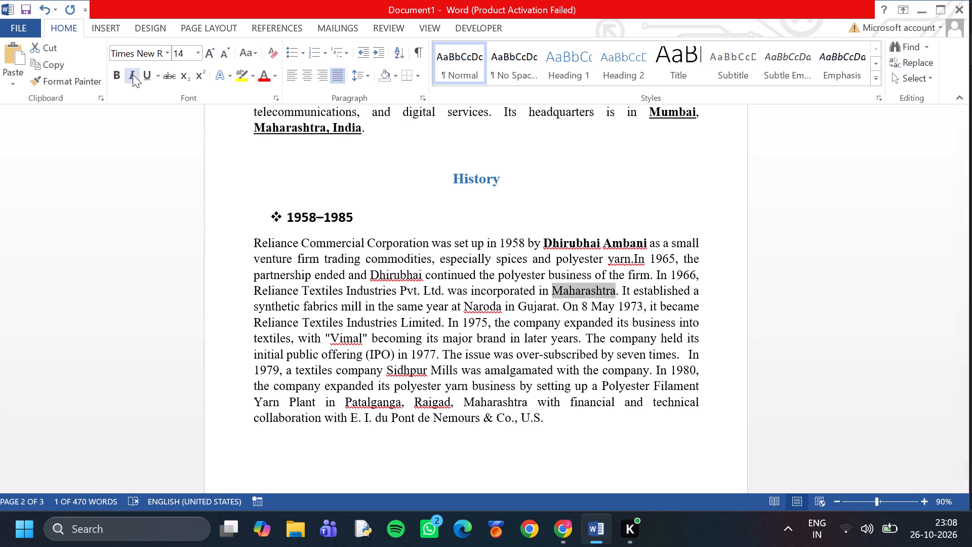
pyautogui.click(78, 77)
pyautogui.doubleClick(473, 304)
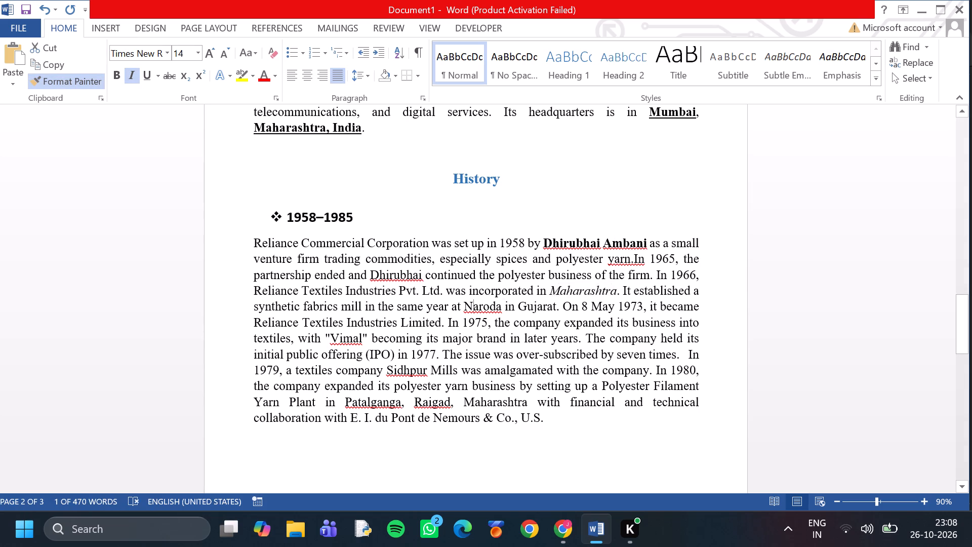
pyautogui.click(69, 74)
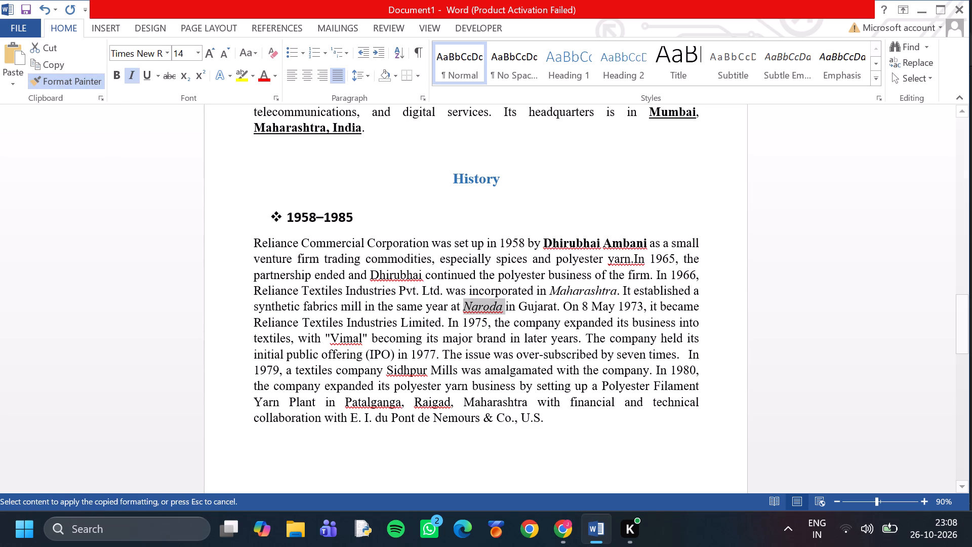
pyautogui.doubleClick(535, 308)
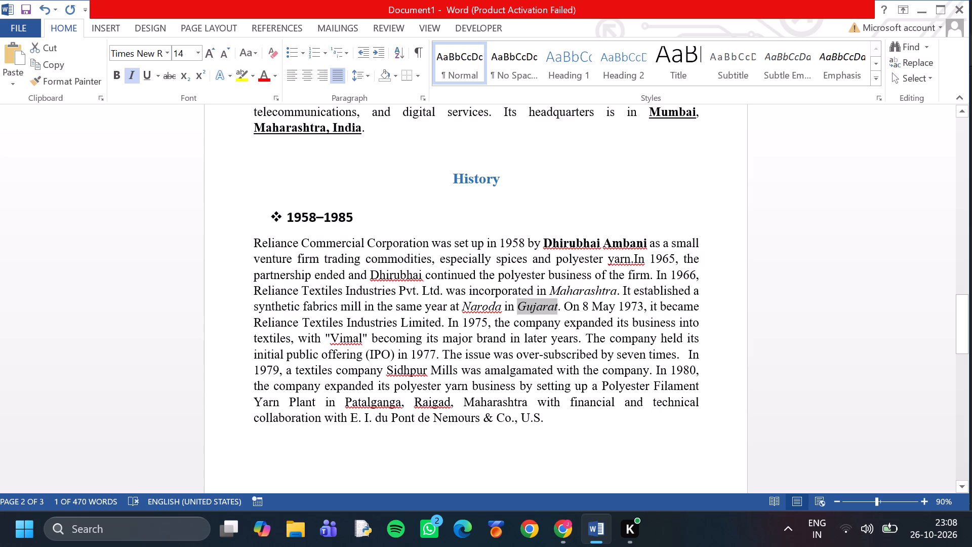
# Copy the italic formatting to the brand name "Vimal" and to "Sidhpur" in the 1958–1985 paragraph.
pyautogui.click(64, 81)
pyautogui.doubleClick(349, 334)
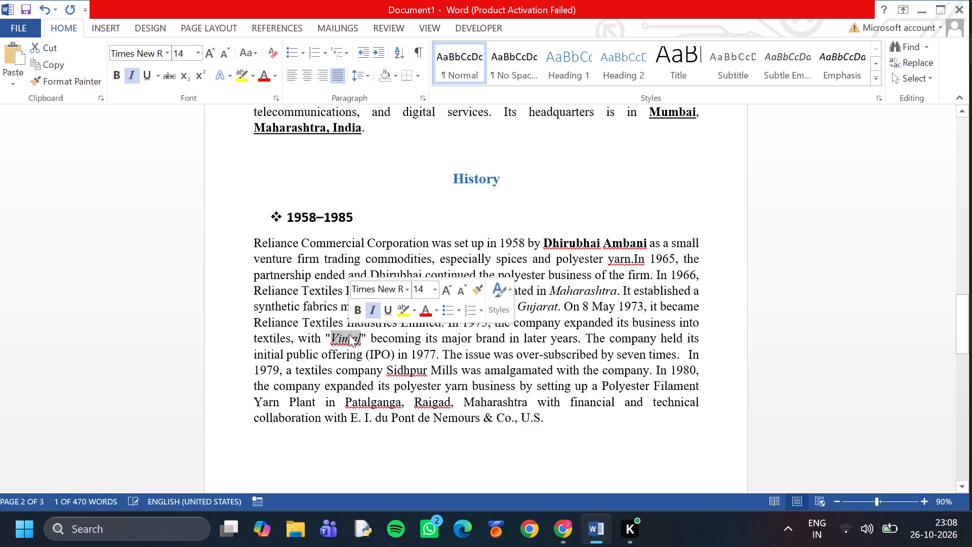
pyautogui.click(80, 80)
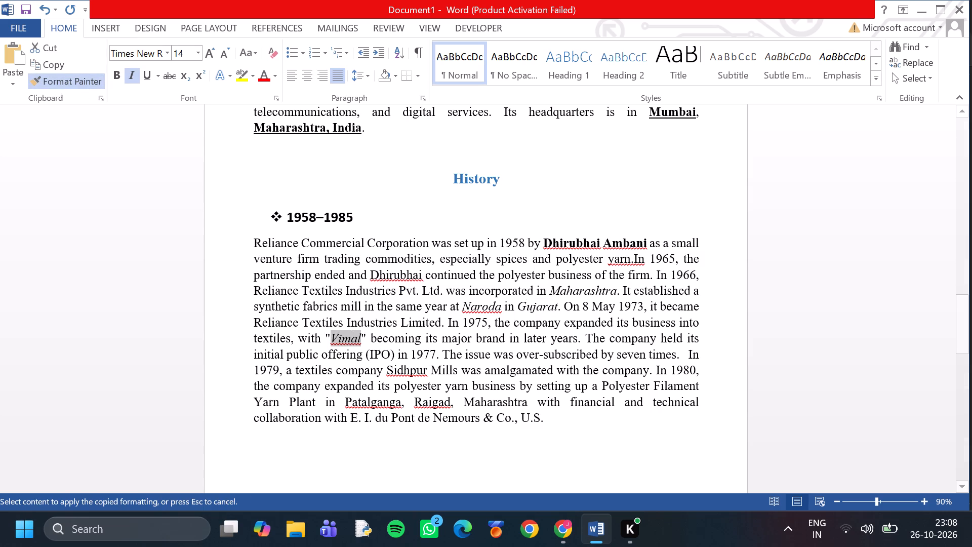
pyautogui.doubleClick(413, 366)
# Copy the italic formatting to "Patalganga", "Raigad" and the "Maharashtra" that follows them in the 1958–1985 paragraph.
pyautogui.click(74, 91)
pyautogui.click(76, 86)
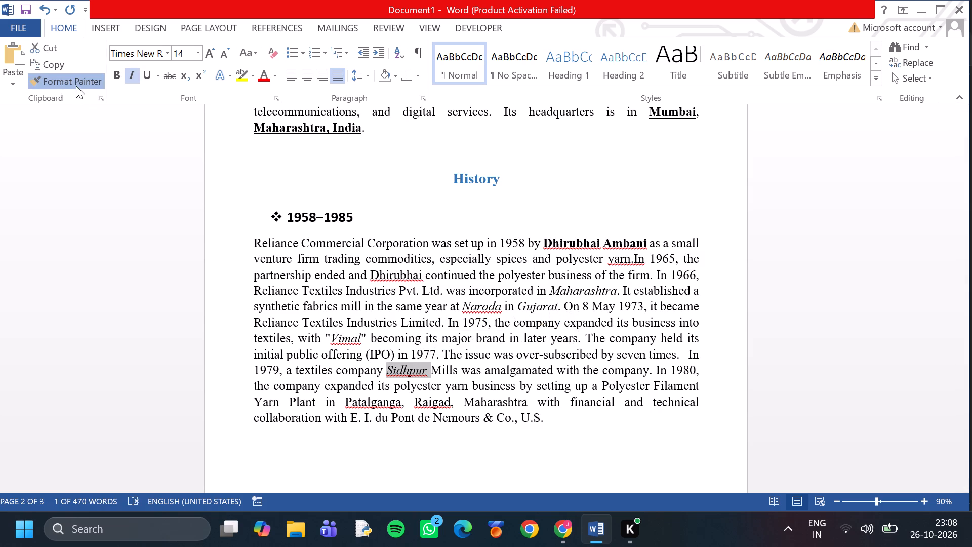
pyautogui.doubleClick(375, 403)
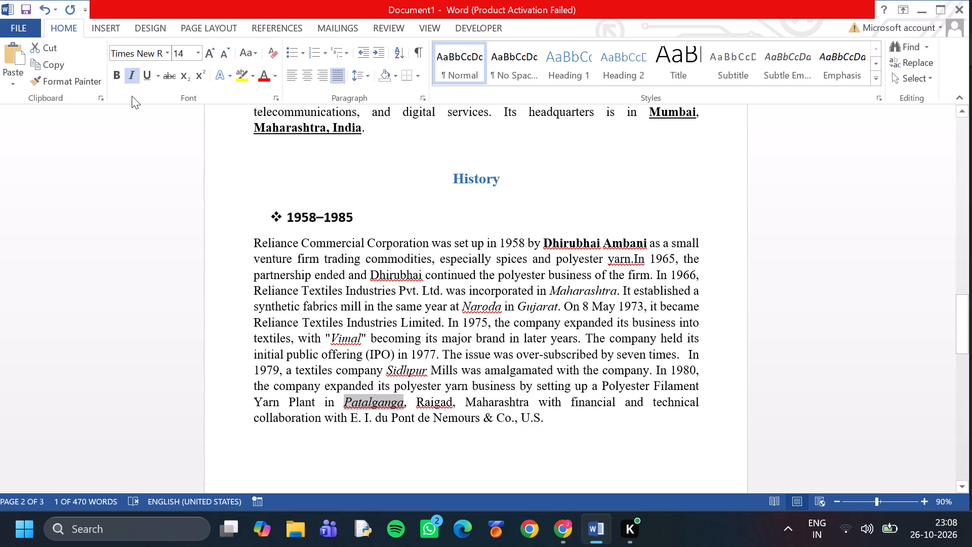
pyautogui.click(81, 83)
pyautogui.doubleClick(449, 401)
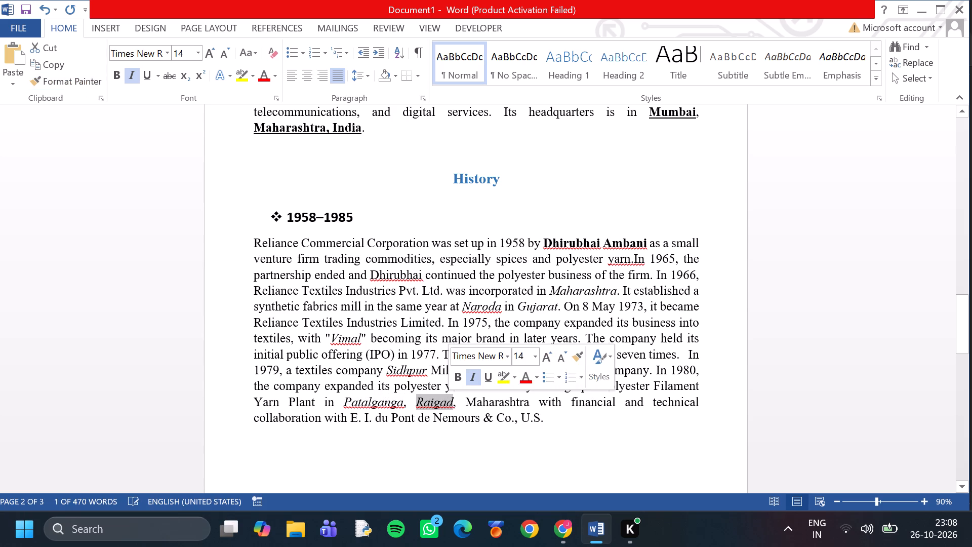
pyautogui.click(44, 80)
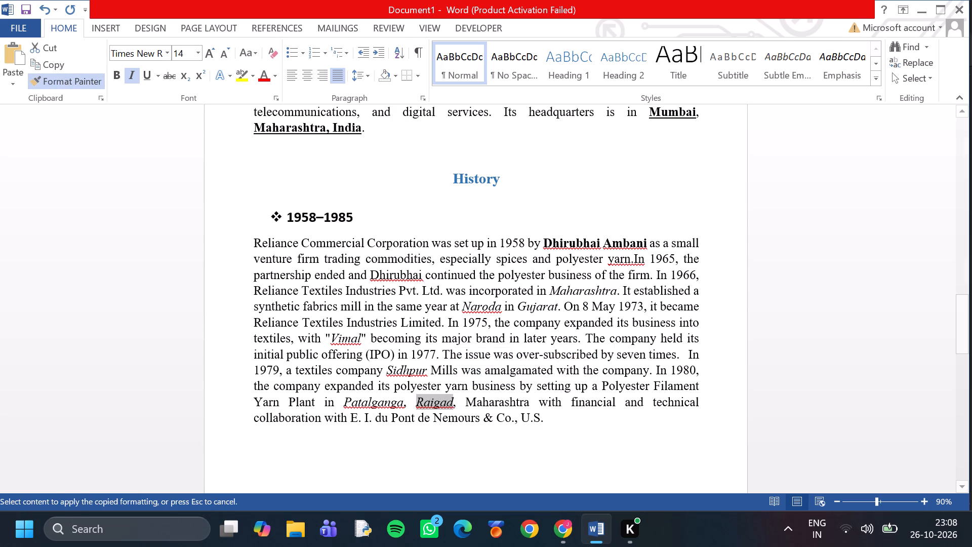
pyautogui.click(519, 401)
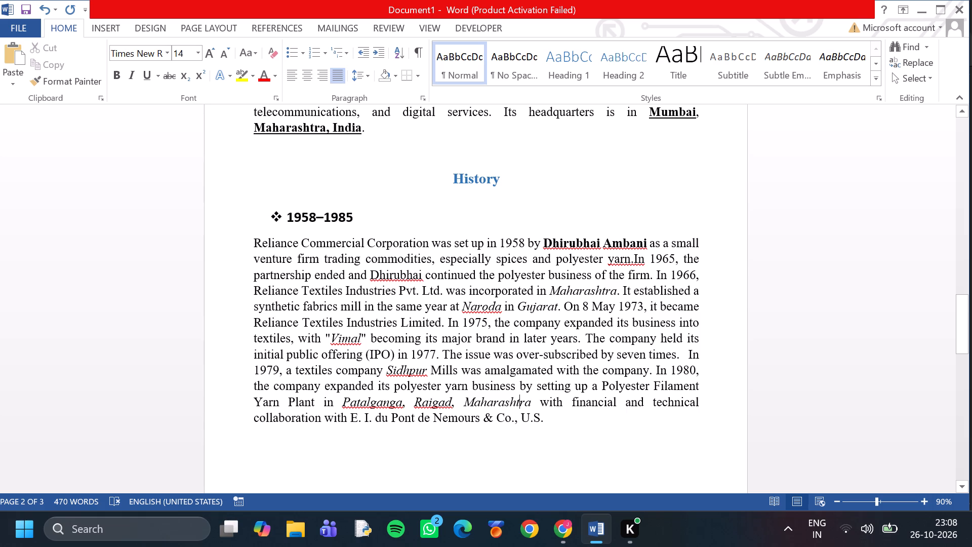
# Make "Polyester Filament Yarn Plant" bold, italic and underlined in the 1958–1985 paragraph.
pyautogui.moveTo(602, 388); pyautogui.dragTo(274, 399)
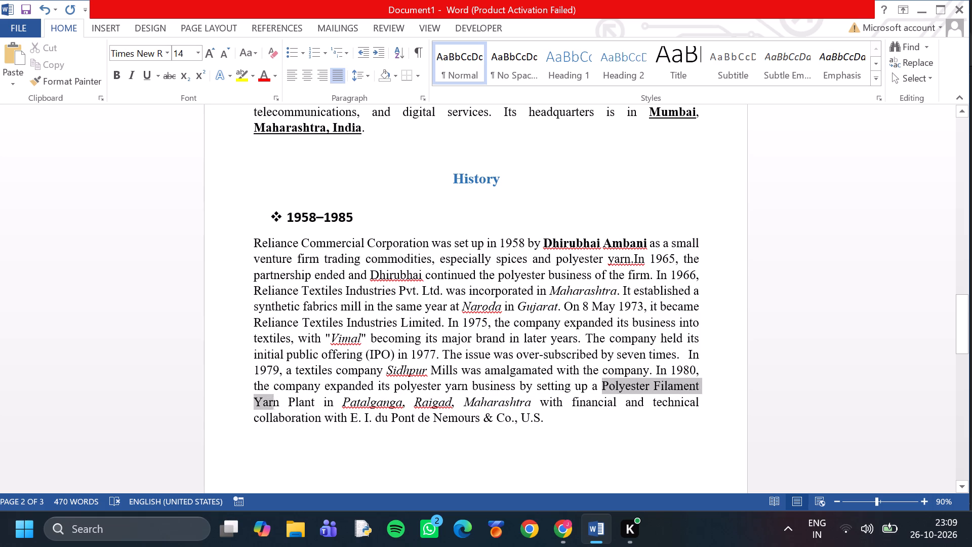
pyautogui.moveTo(274, 399); pyautogui.dragTo(314, 401)
pyautogui.doubleClick(107, 74)
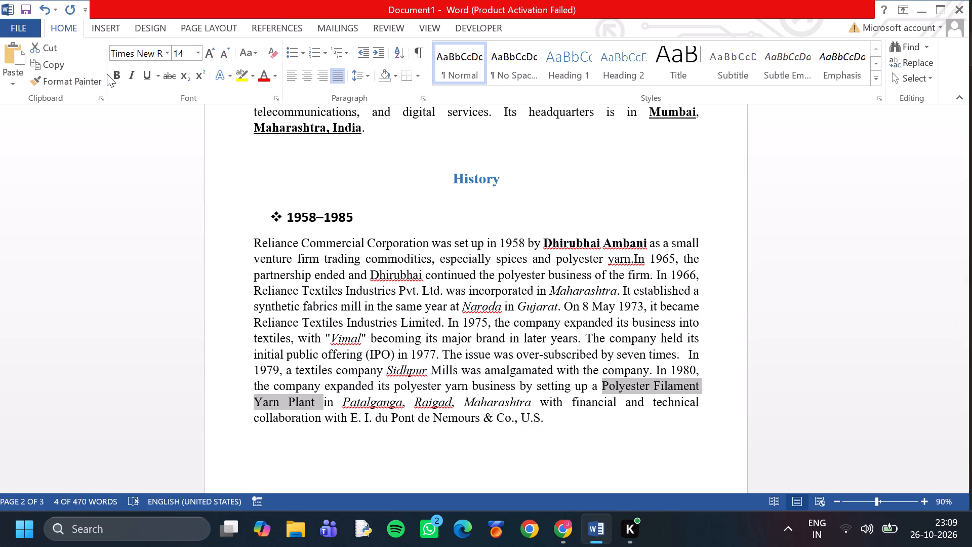
pyautogui.click(112, 73)
pyautogui.click(133, 76)
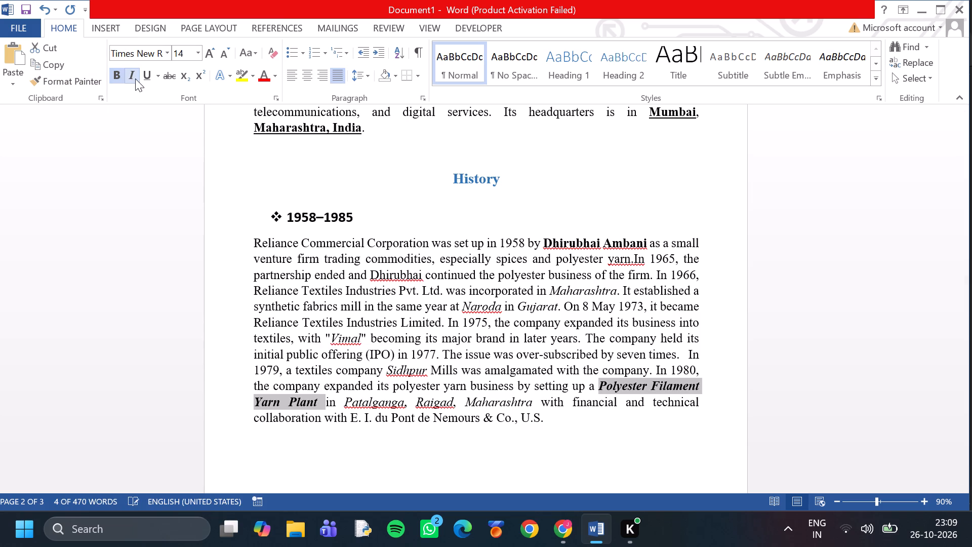
pyautogui.click(147, 81)
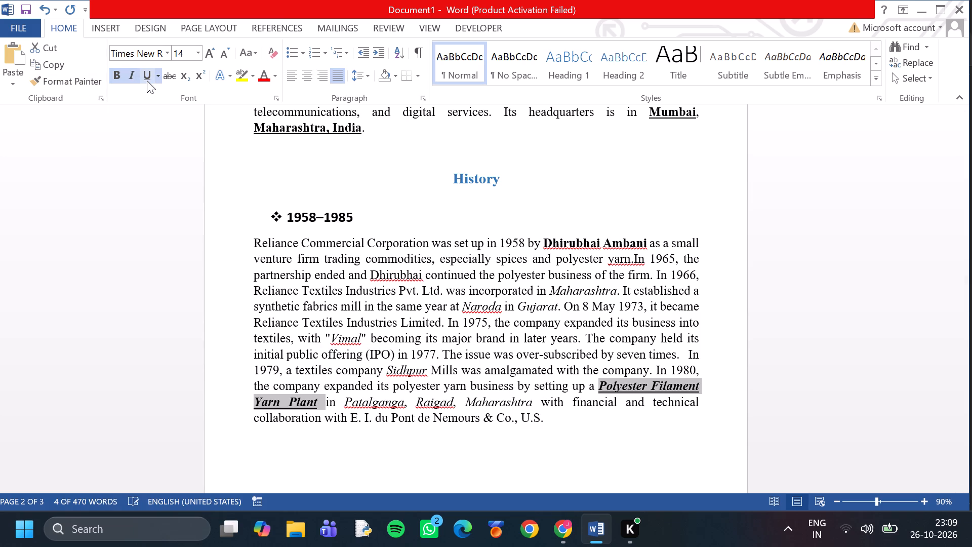
pyautogui.click(309, 405)
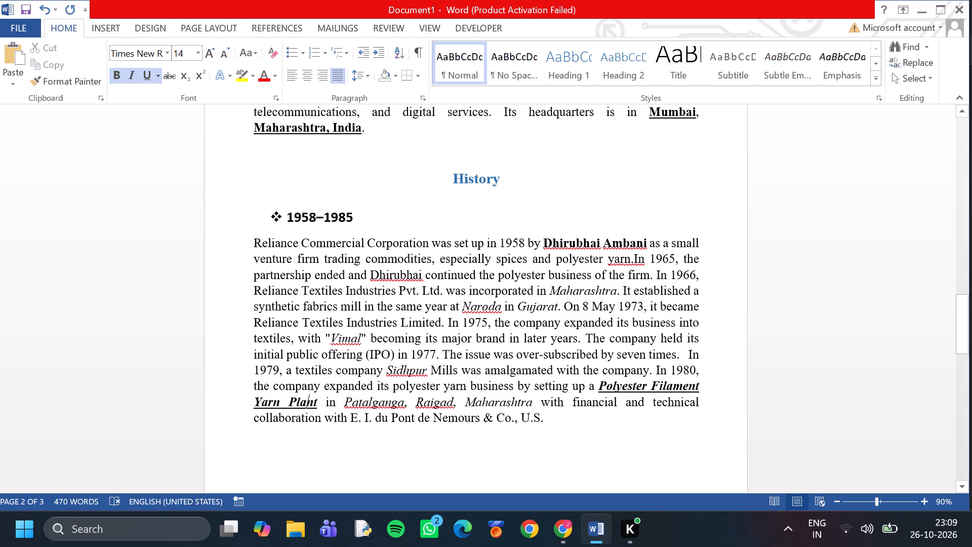
# Remove the underline from "Mumbai, Maharashtra, India" in the headquarters sentence above the History heading, keeping it bold.
pyautogui.scroll(4, 431, 382)
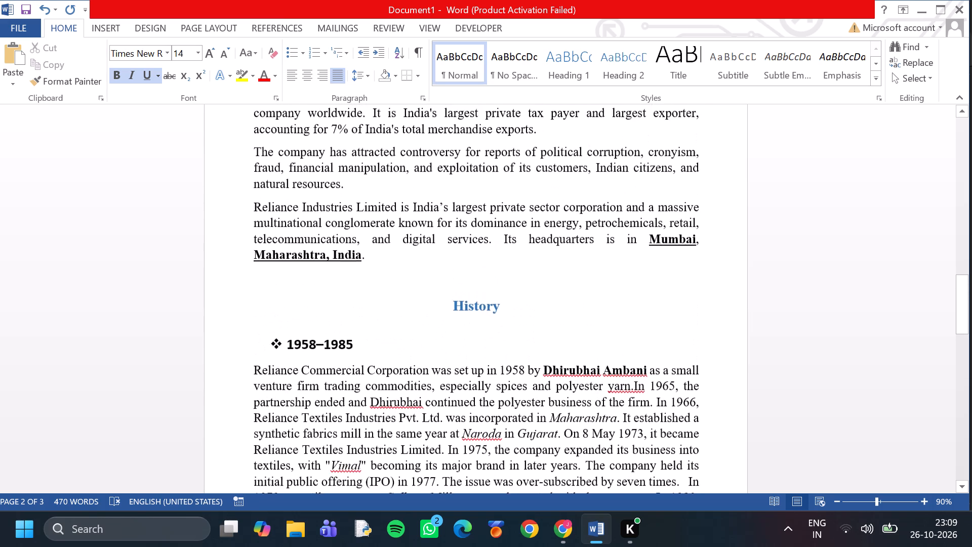
pyautogui.scroll(4, 431, 380)
pyautogui.scroll(-7, 449, 354)
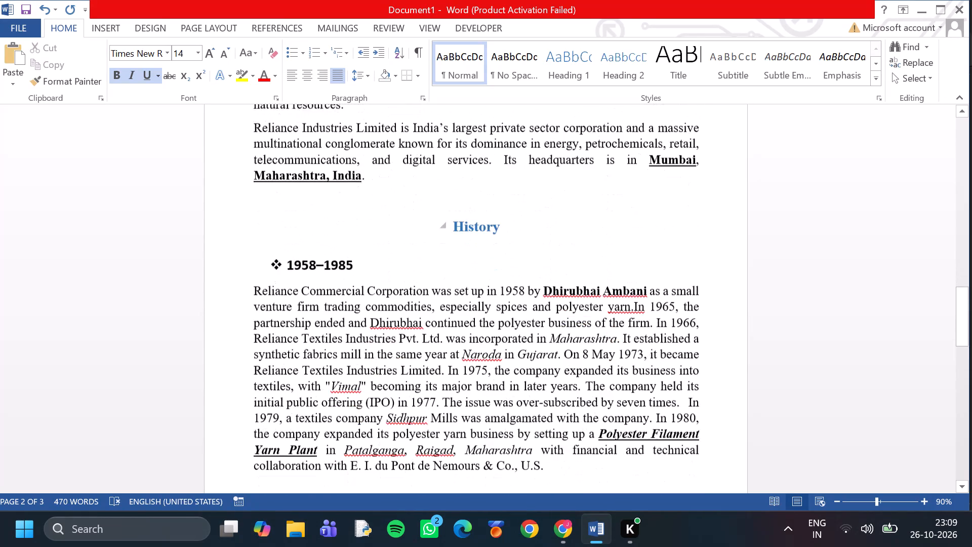
pyautogui.scroll(-2, 449, 354)
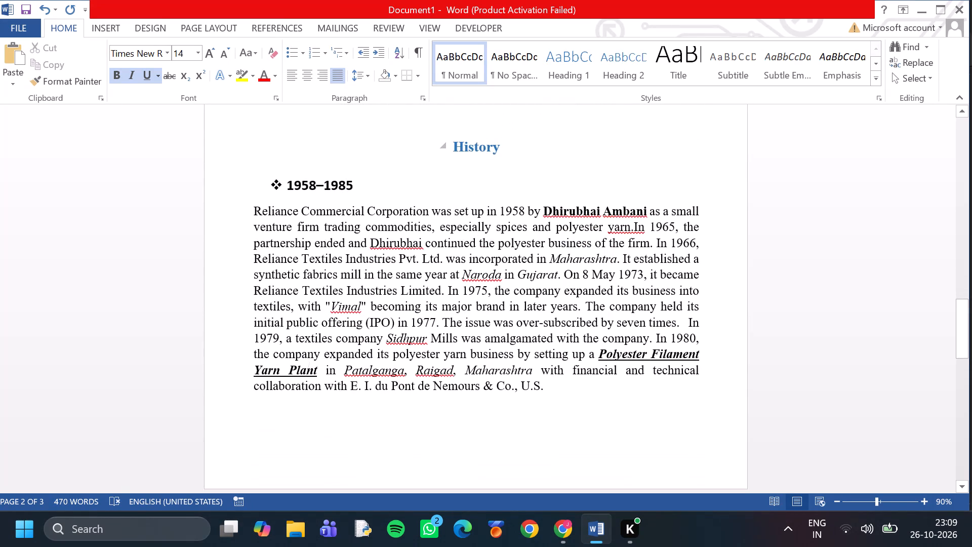
pyautogui.scroll(-1, 497, 337)
pyautogui.scroll(1, 497, 336)
pyautogui.scroll(-1, 497, 336)
pyautogui.scroll(2, 497, 336)
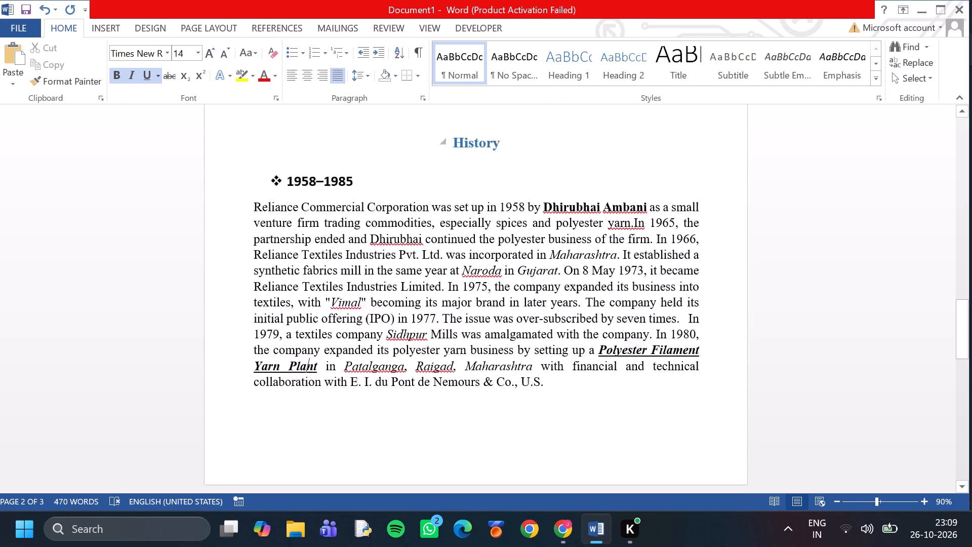
pyautogui.scroll(2, 497, 336)
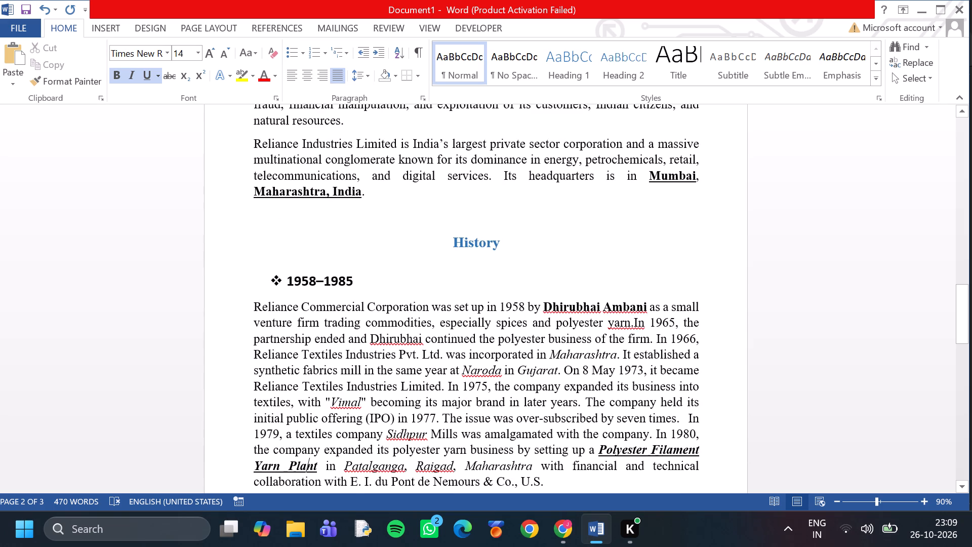
pyautogui.moveTo(360, 194); pyautogui.dragTo(292, 205)
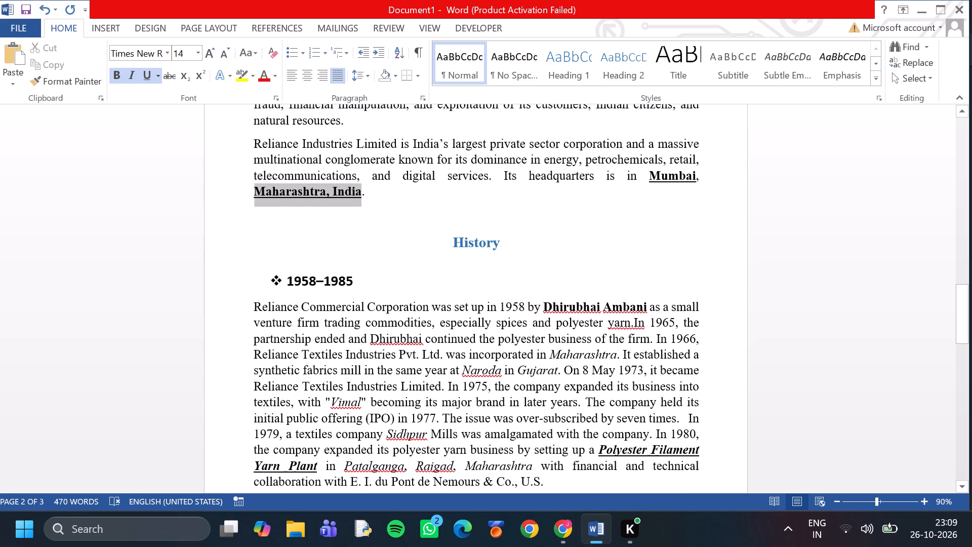
pyautogui.moveTo(292, 205); pyautogui.dragTo(651, 177)
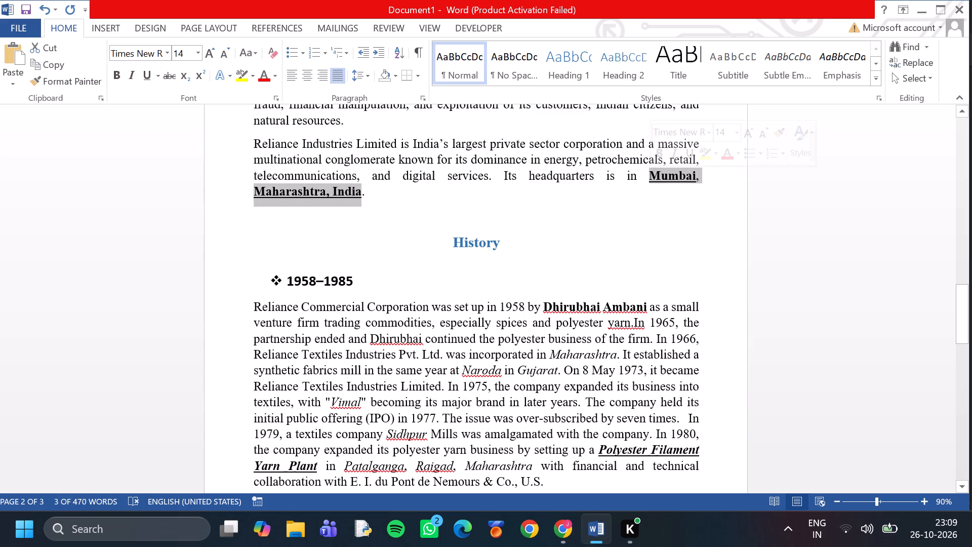
pyautogui.click(153, 83)
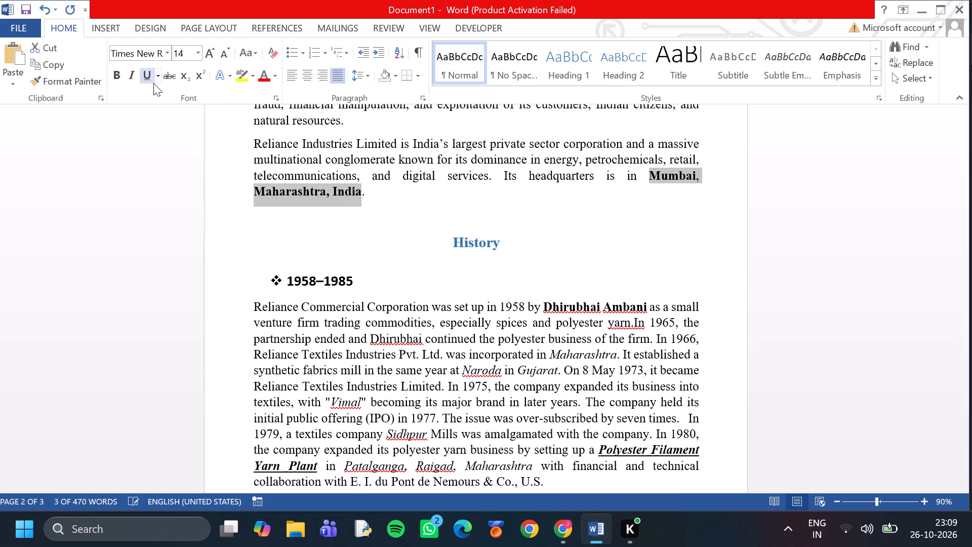
pyautogui.click(153, 83)
pyautogui.click(153, 83)
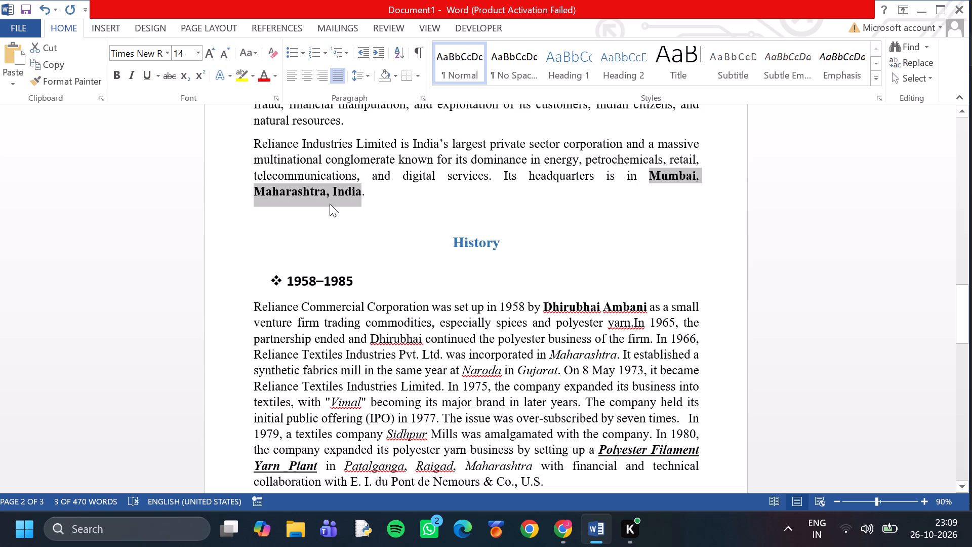
pyautogui.click(330, 204)
pyautogui.click(359, 192)
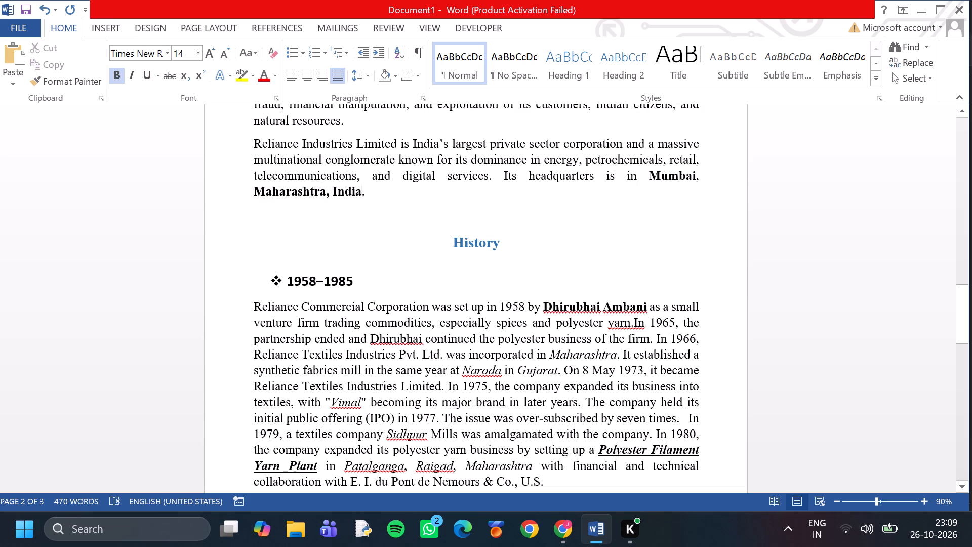
# Add another empty paragraph at the end of the document, below the 1998–2000 refinery paragraph.
pyautogui.scroll(-8, 382, 214)
pyautogui.scroll(-9, 467, 251)
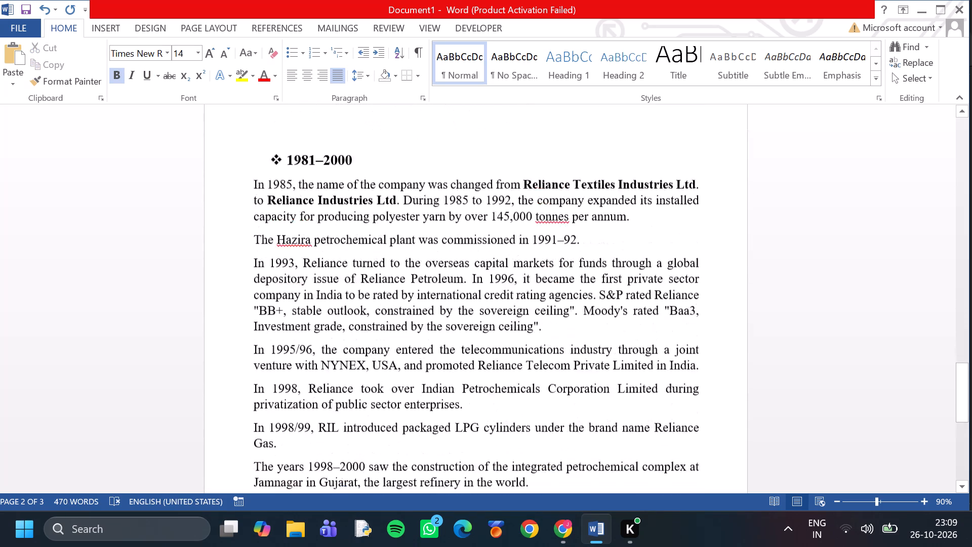
pyautogui.scroll(-2, 451, 239)
pyautogui.scroll(1, 451, 239)
pyautogui.scroll(-12, 459, 233)
pyautogui.scroll(3, 460, 237)
pyautogui.click(553, 222)
pyautogui.scroll(3, 491, 228)
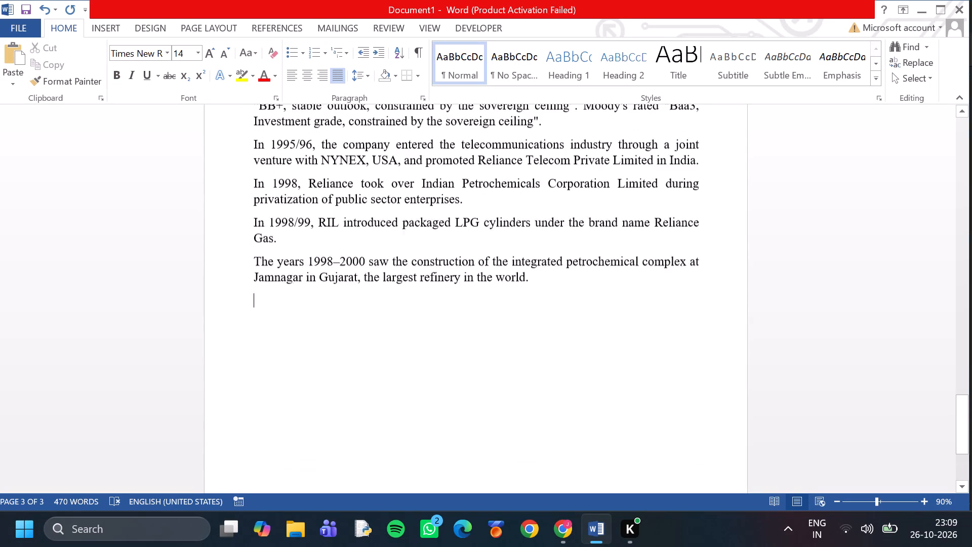
pyautogui.scroll(6, 491, 228)
pyautogui.press('Return')
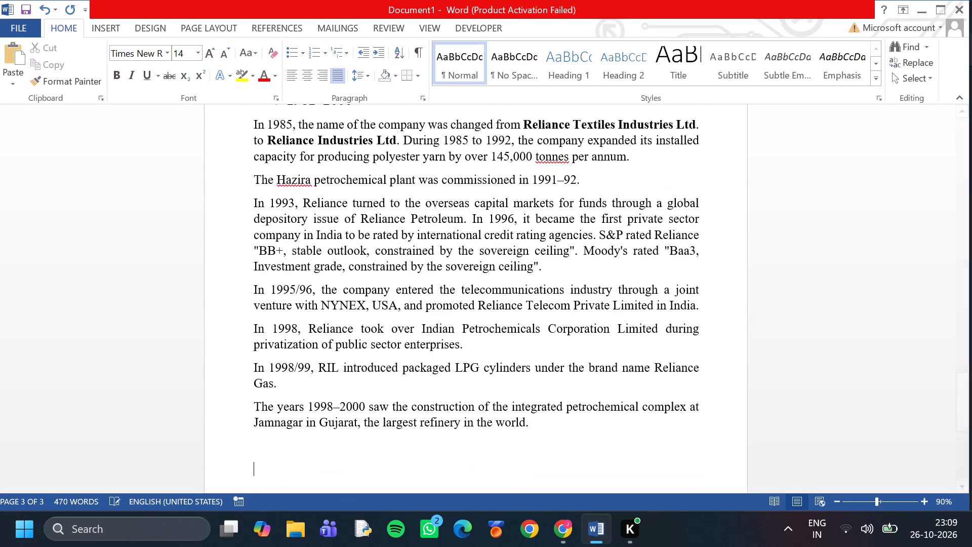
# Start a diamond-bulleted line, matching the 1981–2000 heading's bullet, in the empty paragraph at the end of the document.
pyautogui.scroll(3, 489, 226)
pyautogui.click(283, 198)
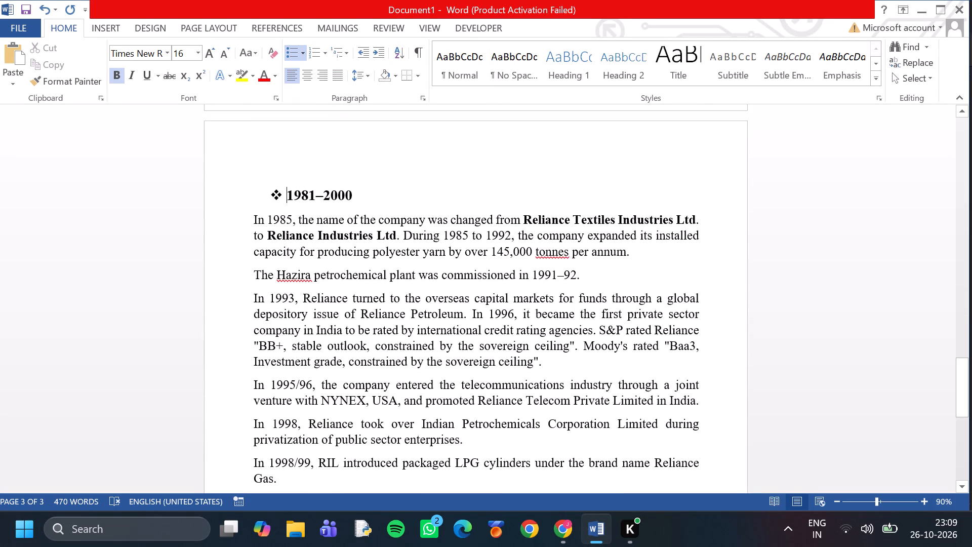
pyautogui.scroll(-3, 344, 196)
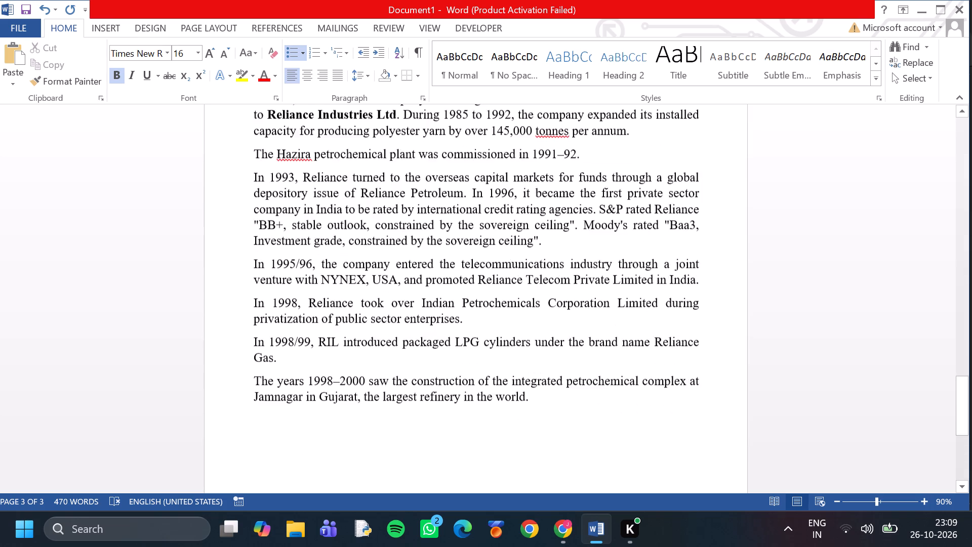
pyautogui.scroll(-5, 343, 205)
pyautogui.click(278, 313)
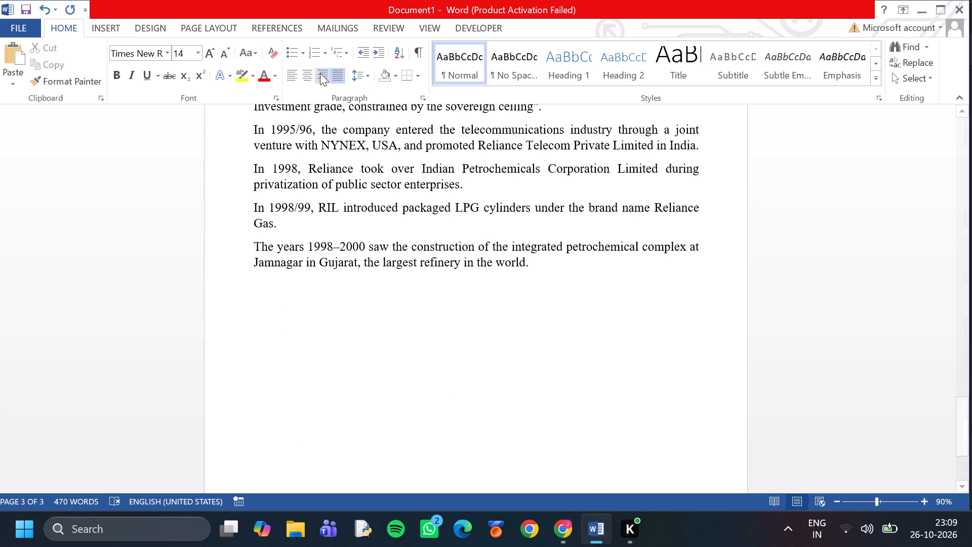
pyautogui.click(298, 51)
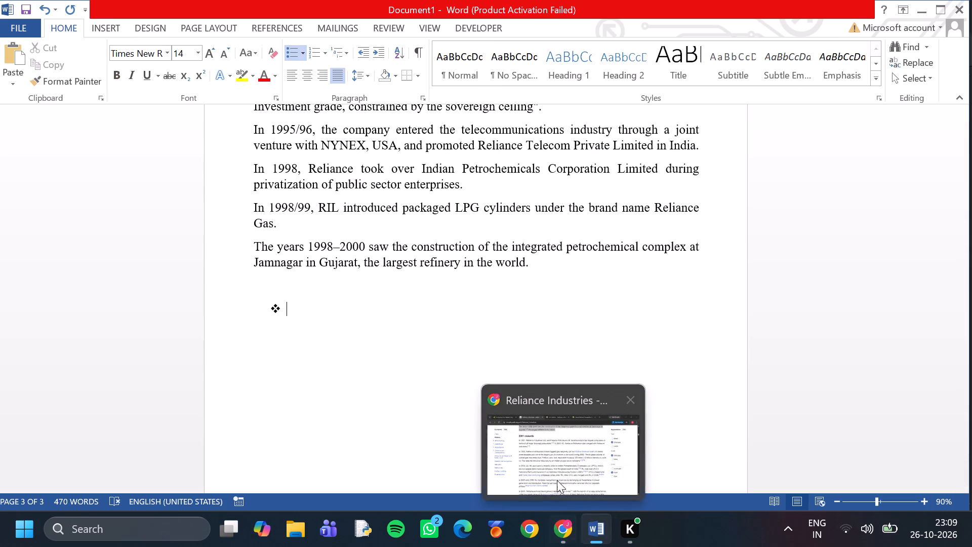
# Copy the heading "2001 onwards" from the Wikipedia article in Chrome and paste it as text only at the new bullet in Word.
pyautogui.click(557, 480)
pyautogui.scroll(1, 363, 260)
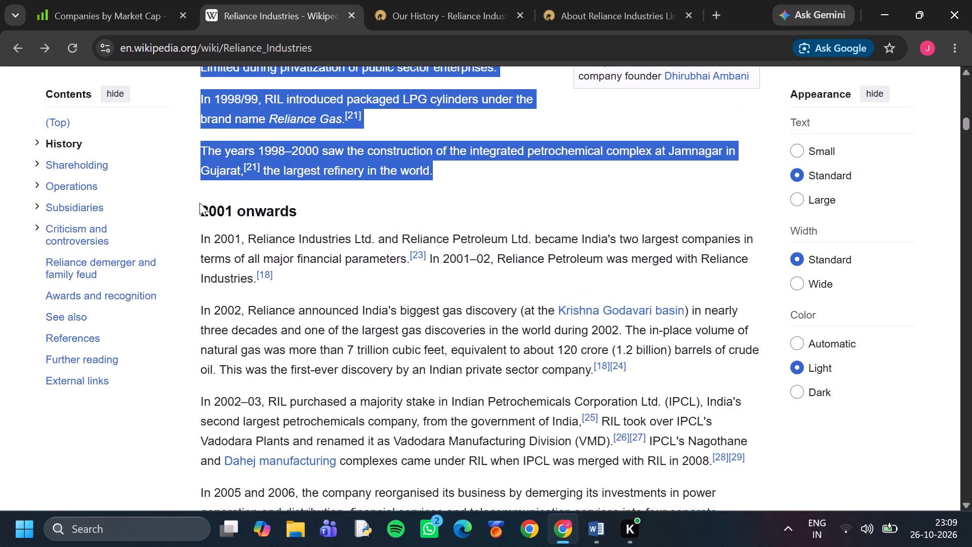
pyautogui.moveTo(199, 203); pyautogui.dragTo(199, 209)
pyautogui.moveTo(199, 209); pyautogui.dragTo(304, 221)
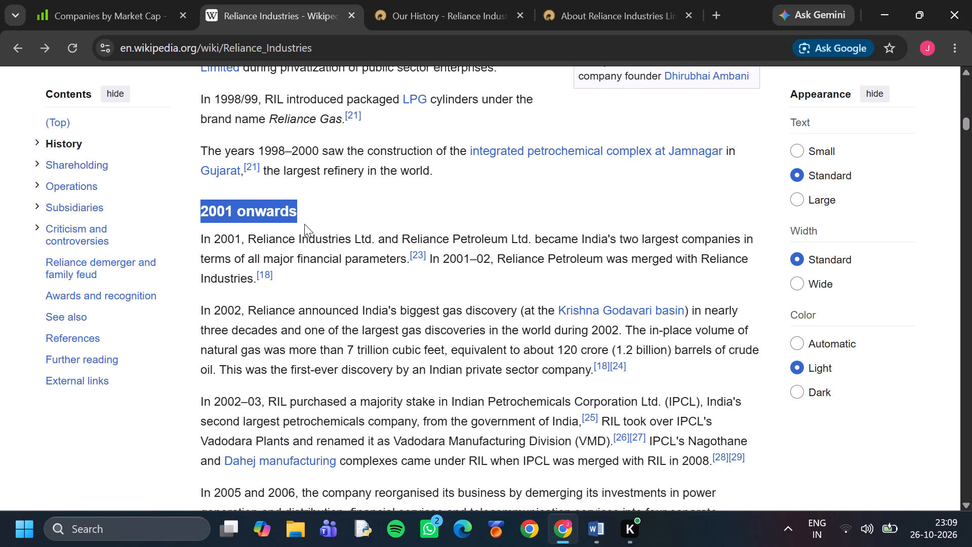
pyautogui.hotkey('ctrl', 'c')
pyautogui.click(596, 530)
pyautogui.click(24, 84)
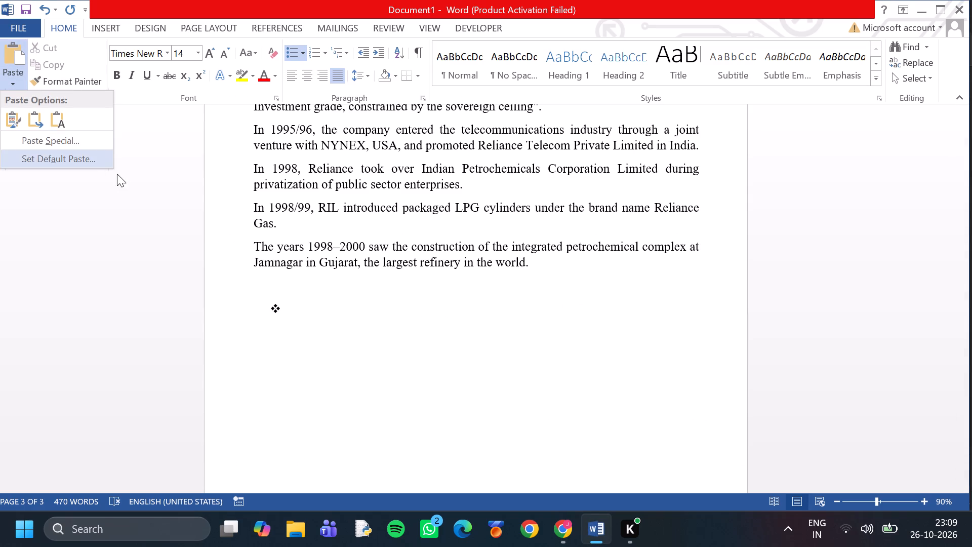
pyautogui.click(60, 116)
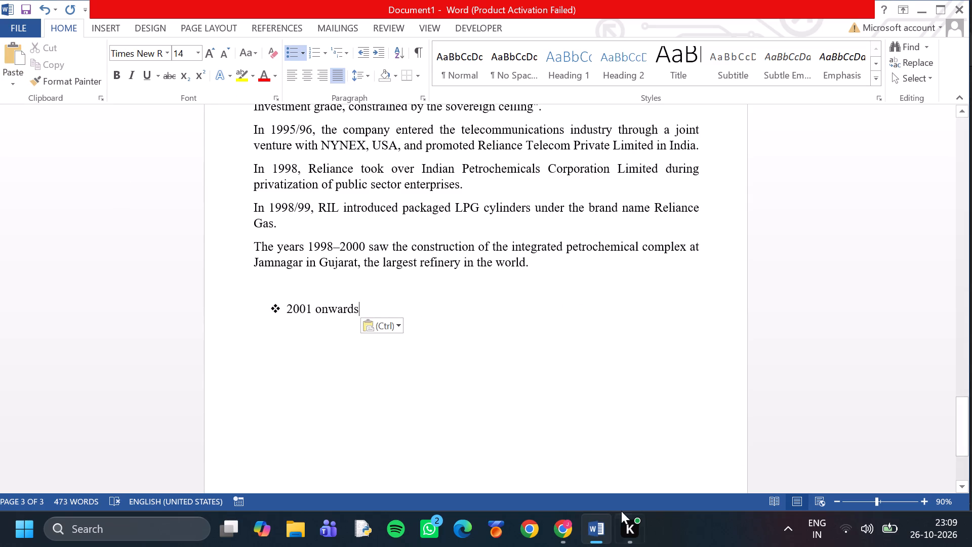
# In Chrome, copy all Wikipedia paragraphs under "2001 onwards", from "In 2001, Reliance Industries Ltd." through the Safran–GTRE programme sentence.
pyautogui.click(570, 532)
pyautogui.click(575, 535)
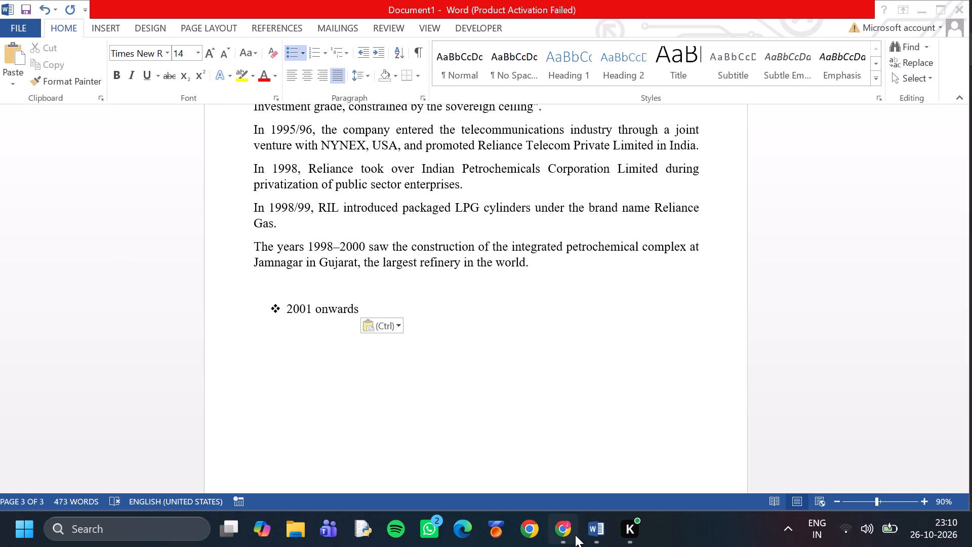
pyautogui.scroll(-1, 326, 380)
pyautogui.moveTo(198, 164); pyautogui.dragTo(250, 226)
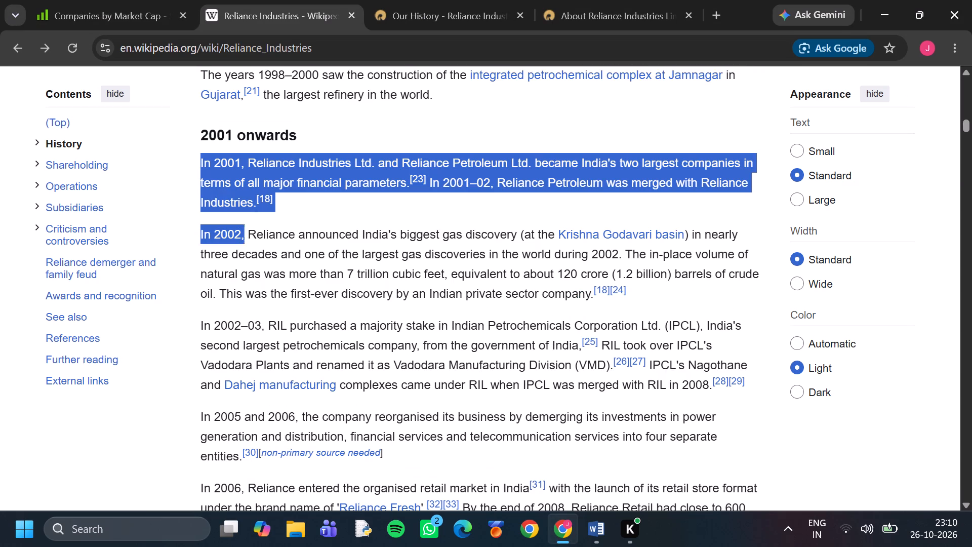
pyautogui.moveTo(250, 226); pyautogui.dragTo(502, 465)
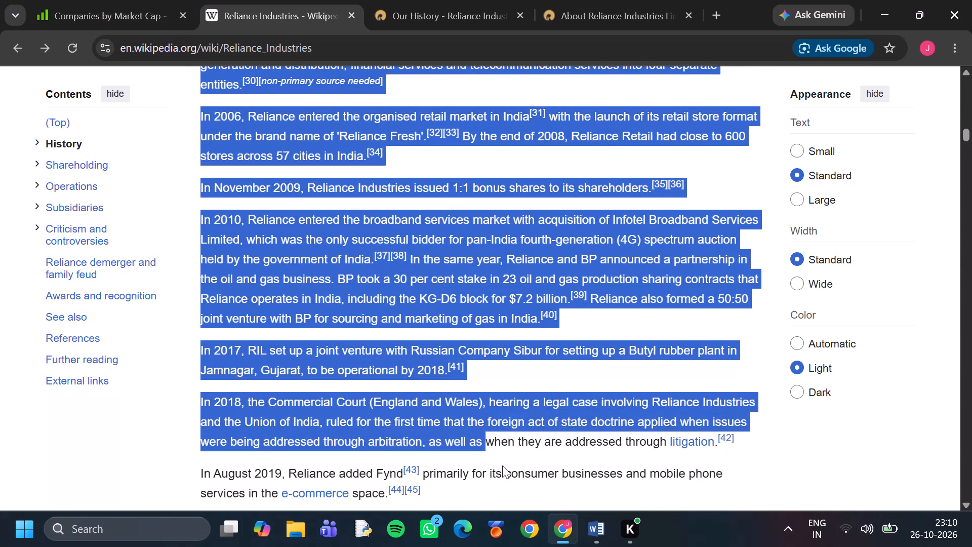
pyautogui.moveTo(502, 465); pyautogui.dragTo(627, 483)
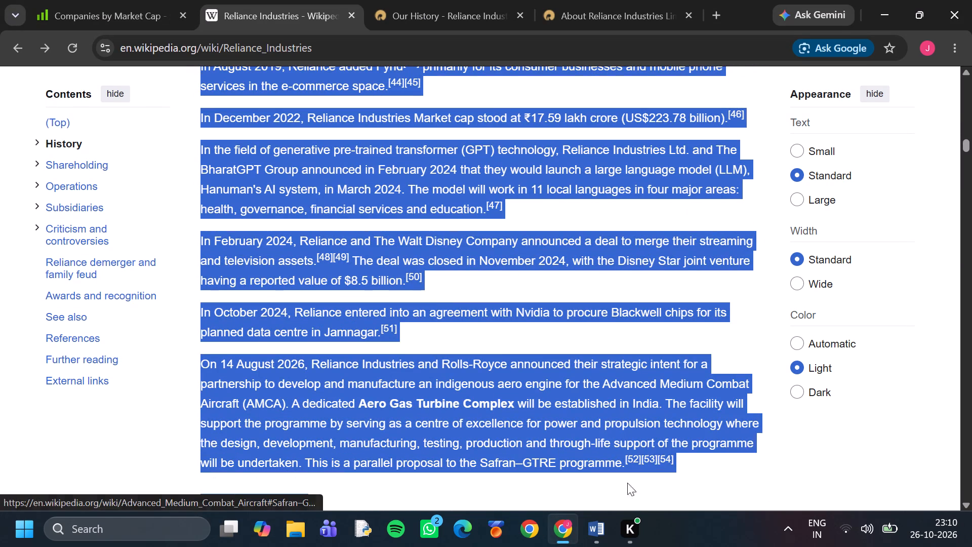
pyautogui.moveTo(627, 483); pyautogui.dragTo(679, 464)
pyautogui.scroll(-3, 580, 390)
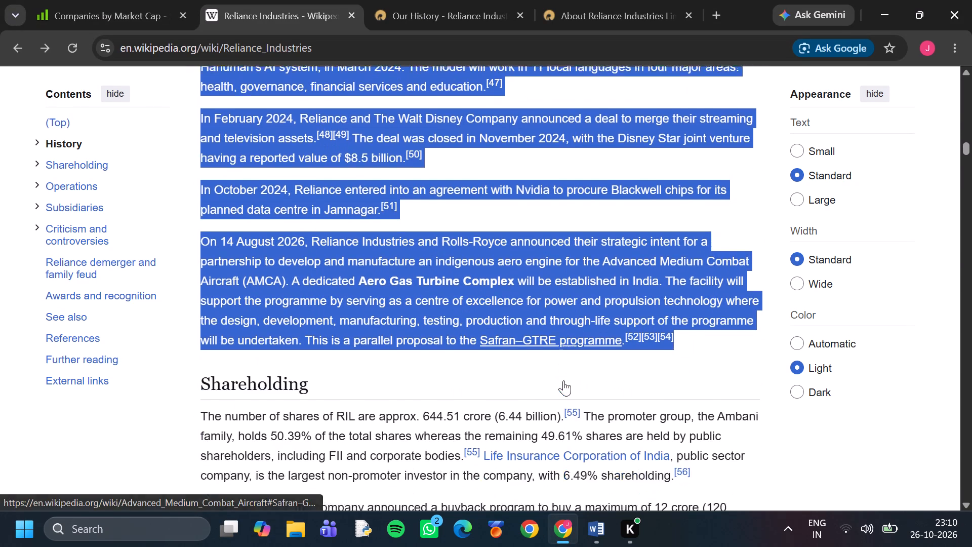
pyautogui.hotkey('ctrl', 'c')
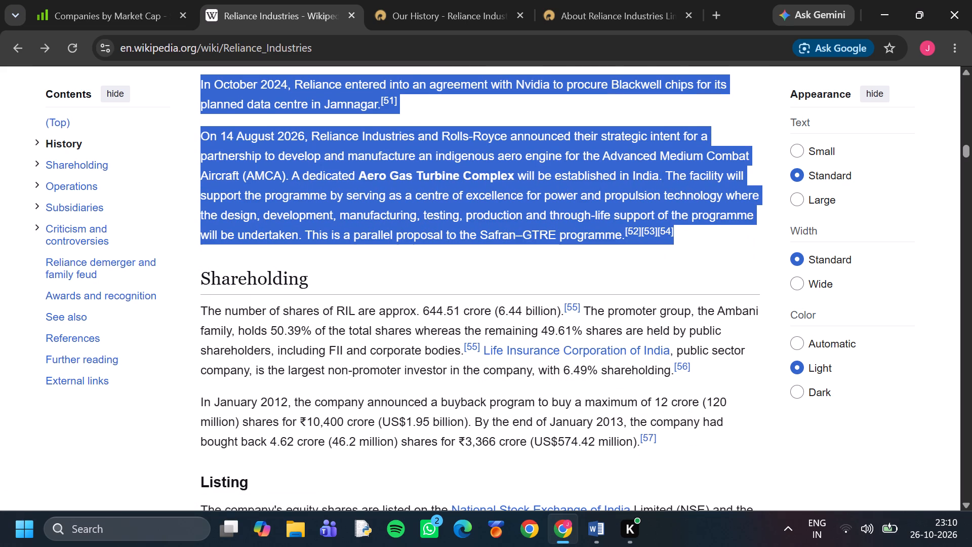
# In Word, paste the copied paragraphs as text only on an unbulleted line below the "2001 onwards" heading.
pyautogui.click(607, 526)
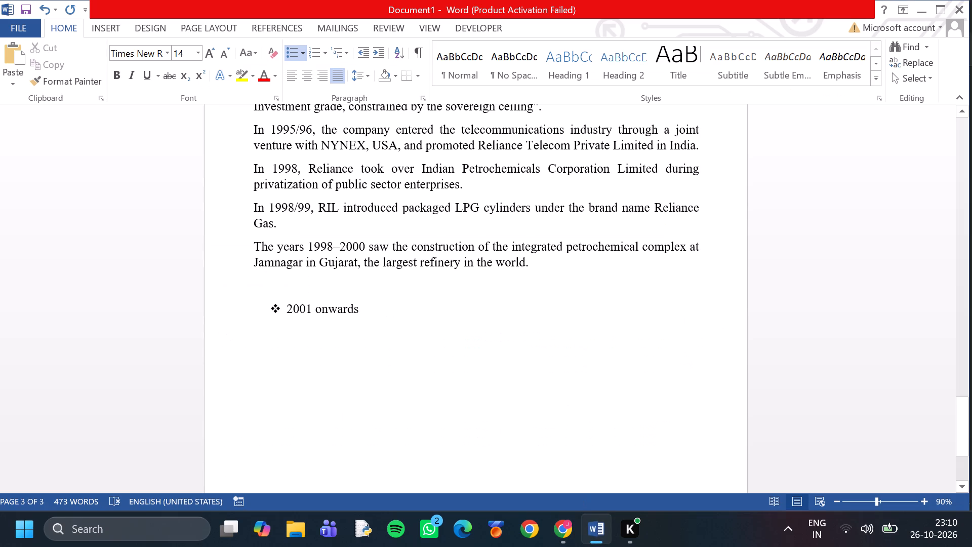
pyautogui.press('Return')
pyautogui.press('Return')
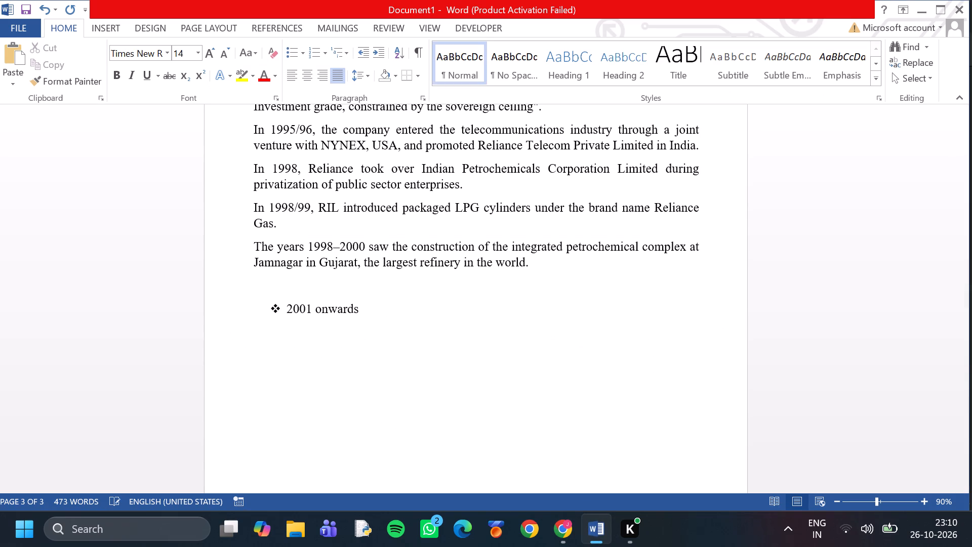
pyautogui.press('BackSpace')
pyautogui.press('Return')
pyautogui.press('Return')
pyautogui.click(6, 81)
pyautogui.click(56, 122)
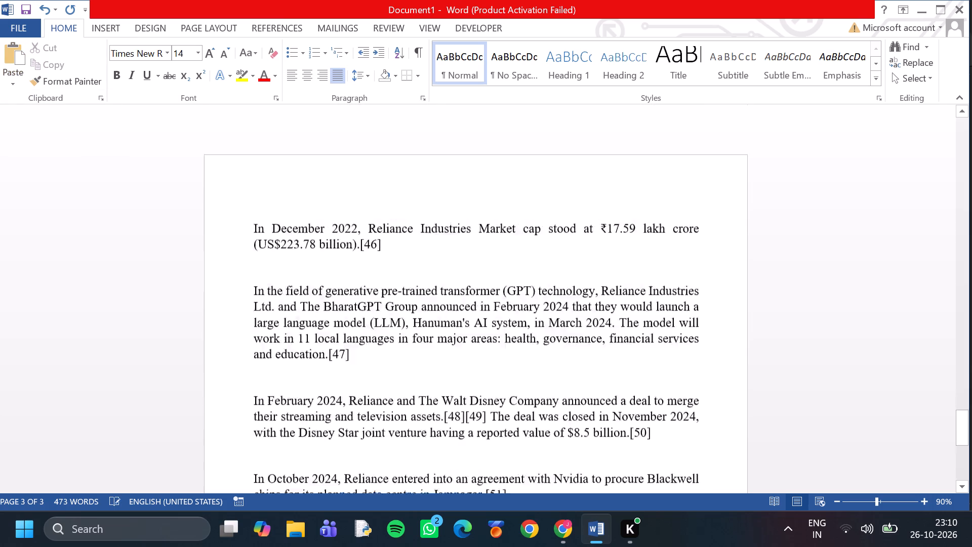
# Make the "2001 onwards" heading bold and set its font size to 16.
pyautogui.scroll(19, 439, 289)
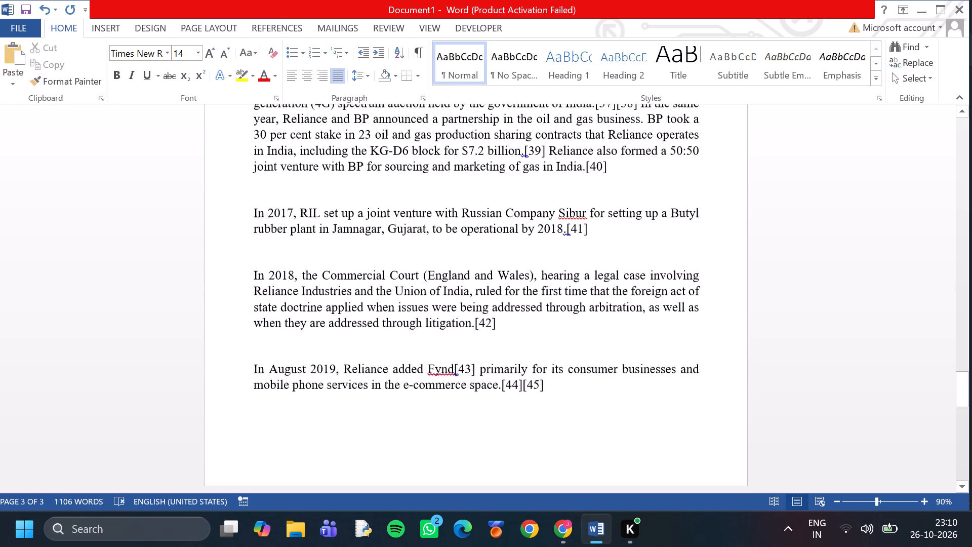
pyautogui.scroll(20, 439, 289)
pyautogui.scroll(5, 439, 289)
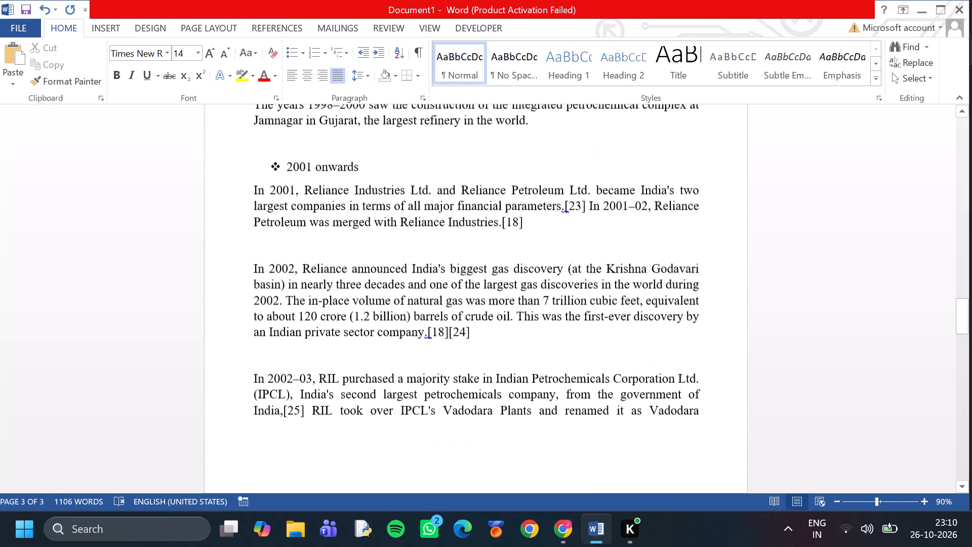
pyautogui.click(373, 266)
pyautogui.moveTo(370, 264); pyautogui.dragTo(266, 268)
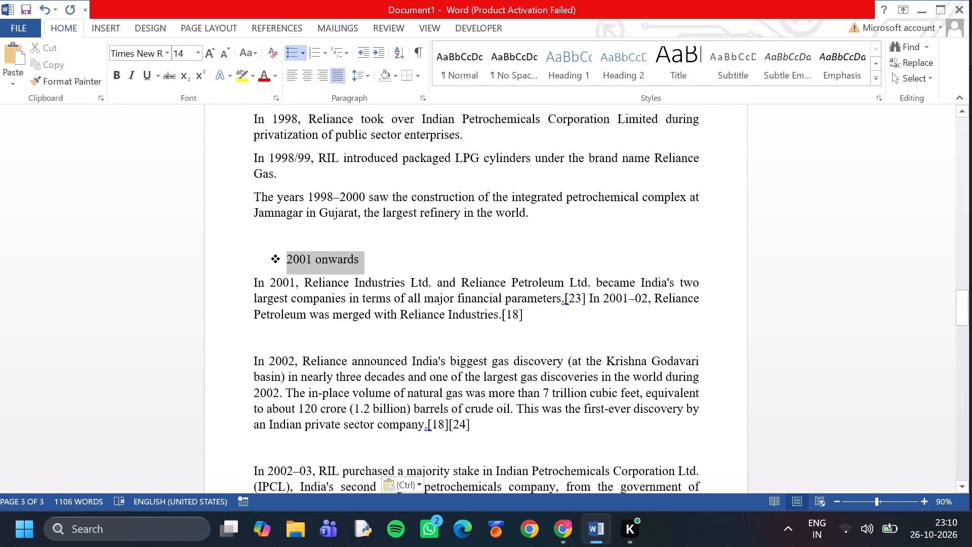
pyautogui.moveTo(266, 268); pyautogui.dragTo(266, 268)
pyautogui.click(116, 71)
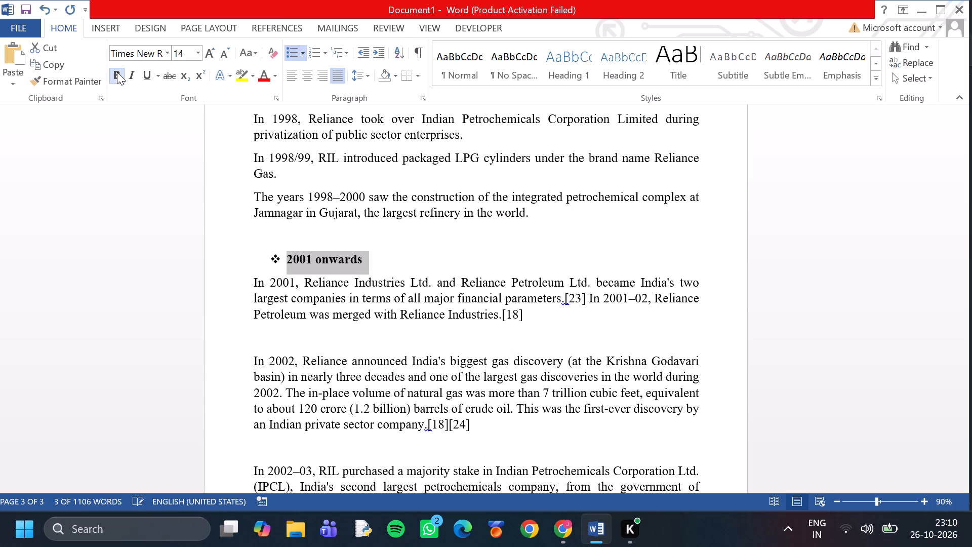
pyautogui.click(198, 57)
pyautogui.click(179, 160)
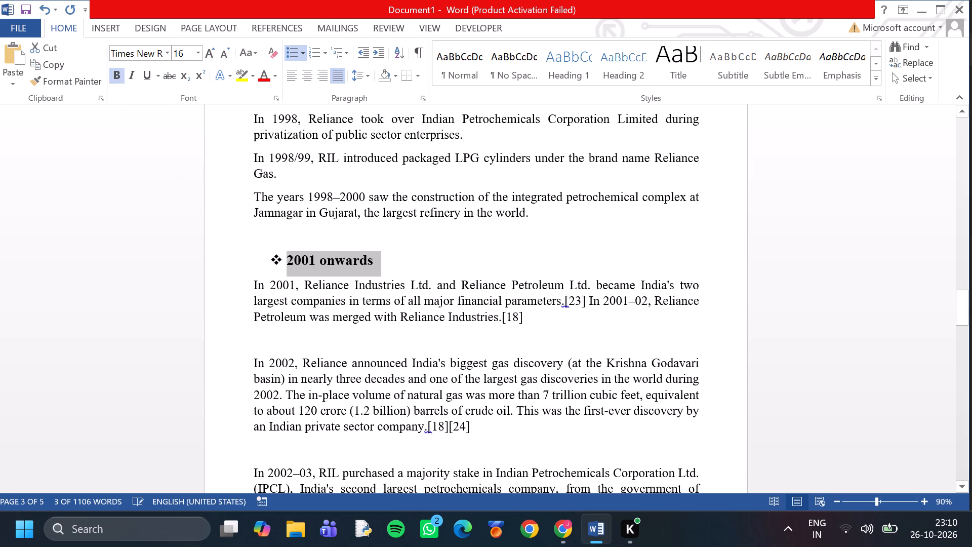
pyautogui.click(385, 268)
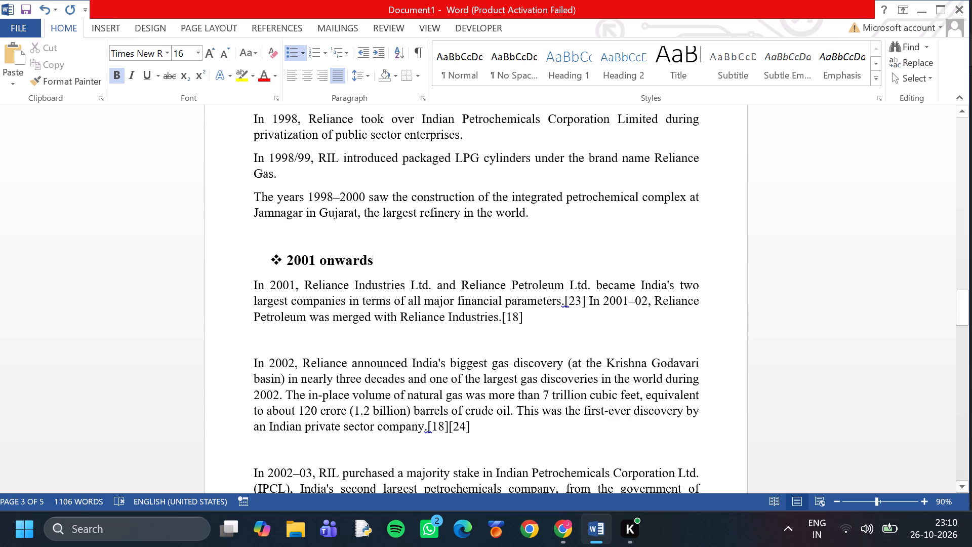
# Replace all occurrences of the citation marker "[23]" with a space, continuing the search from the beginning of the document.
pyautogui.moveTo(566, 302); pyautogui.dragTo(570, 302)
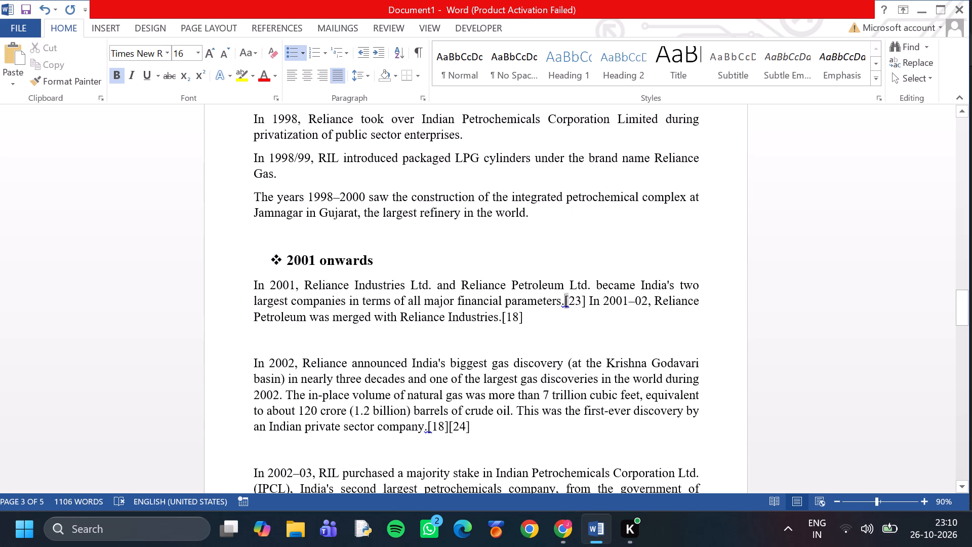
pyautogui.moveTo(570, 302); pyautogui.dragTo(579, 305)
pyautogui.click(575, 307)
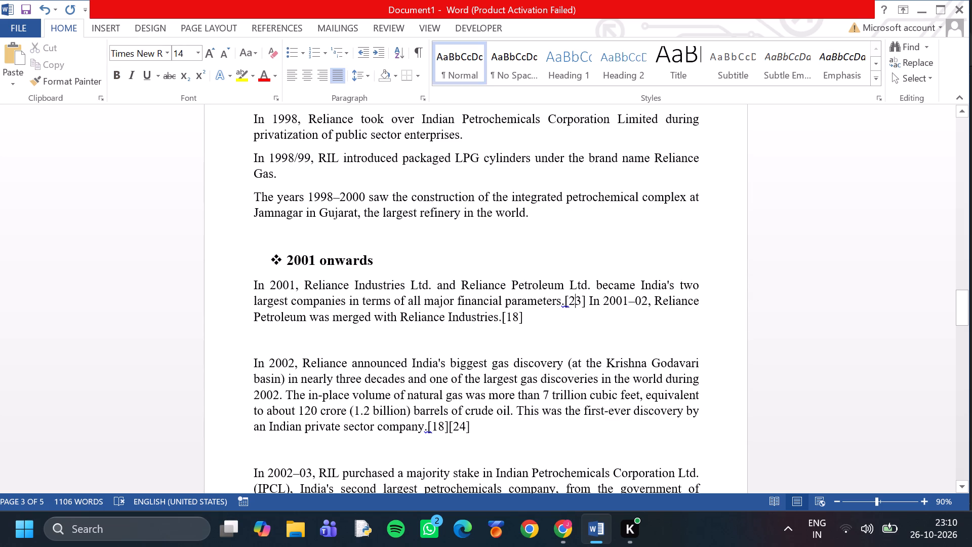
pyautogui.moveTo(565, 302); pyautogui.dragTo(581, 303)
pyautogui.click(582, 303)
pyautogui.moveTo(584, 304); pyautogui.dragTo(566, 309)
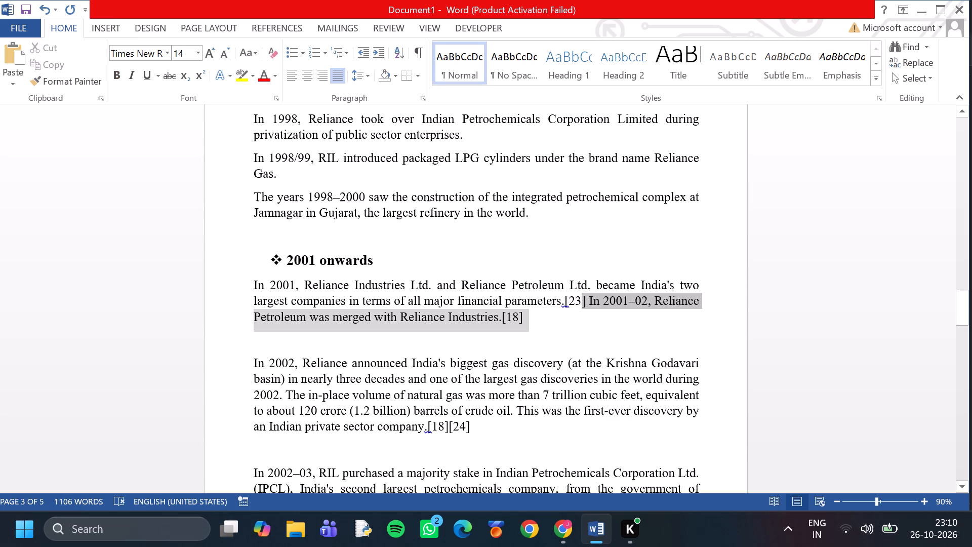
pyautogui.moveTo(566, 309); pyautogui.dragTo(565, 305)
pyautogui.hotkey('ctrl', 'c')
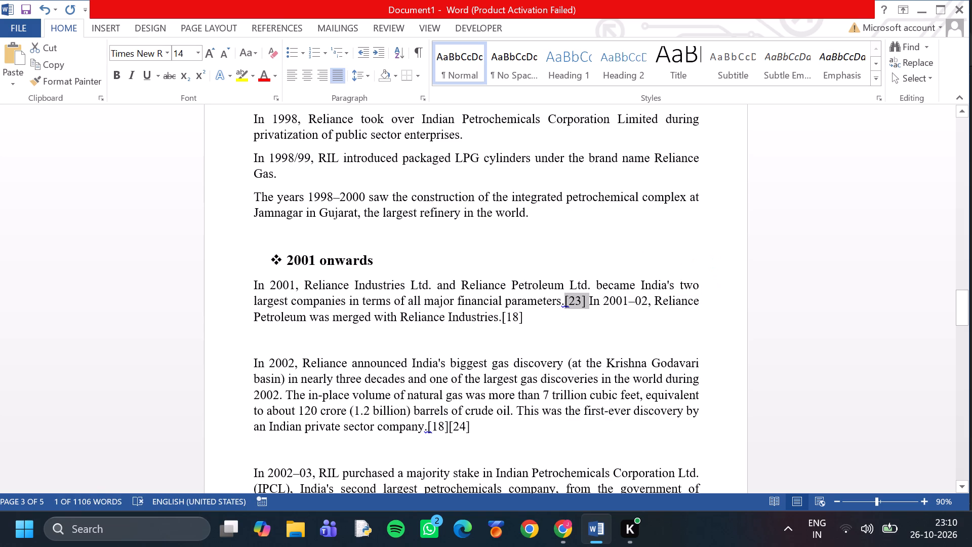
pyautogui.click(909, 63)
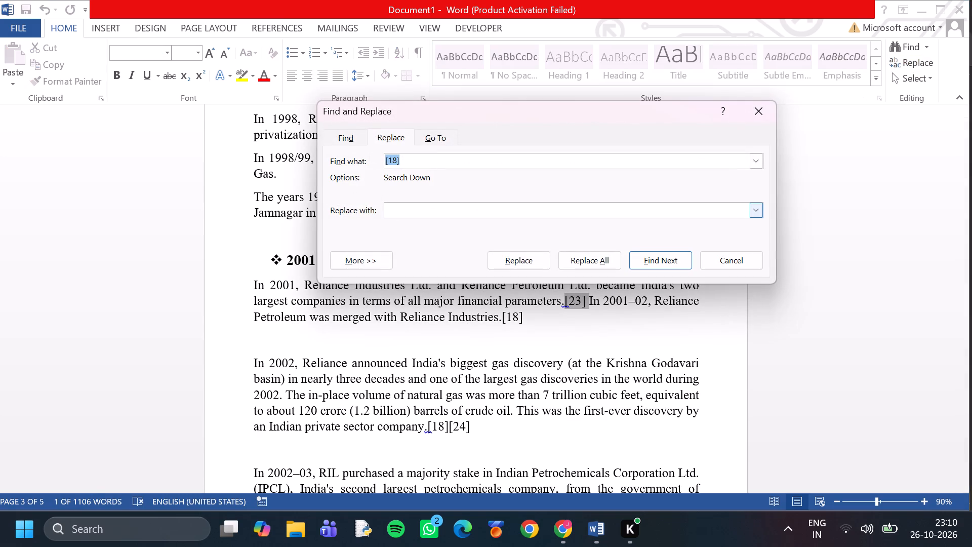
pyautogui.hotkey('ctrl', 'v')
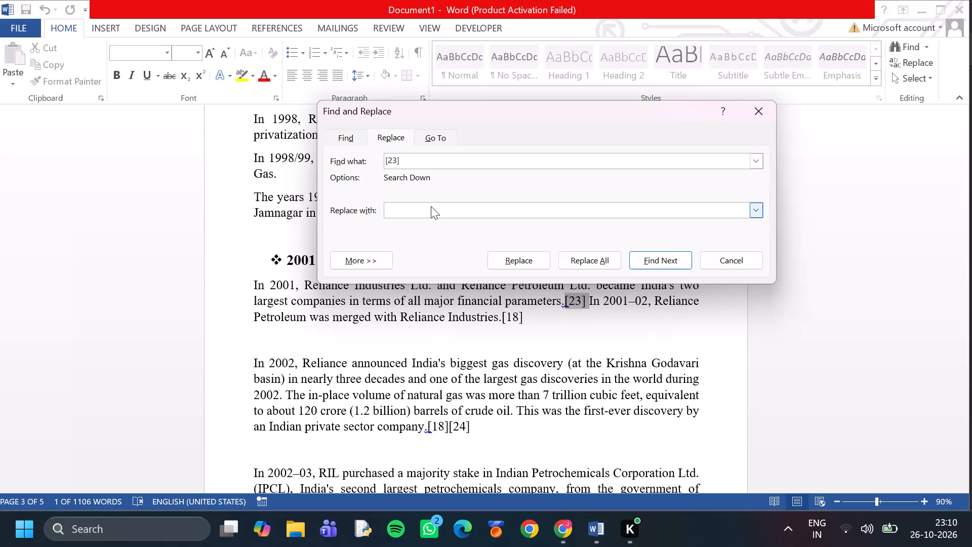
pyautogui.press('BackSpace')
pyautogui.click(428, 206)
pyautogui.press('BackSpace')
pyautogui.press('BackSpace')
pyautogui.press('BackSpace')
pyautogui.press('space')
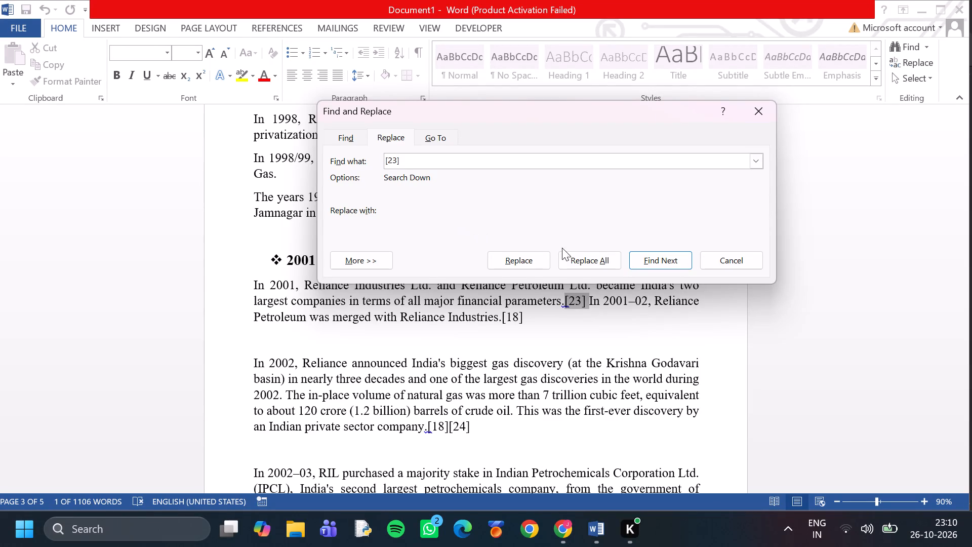
pyautogui.click(576, 256)
pyautogui.click(471, 311)
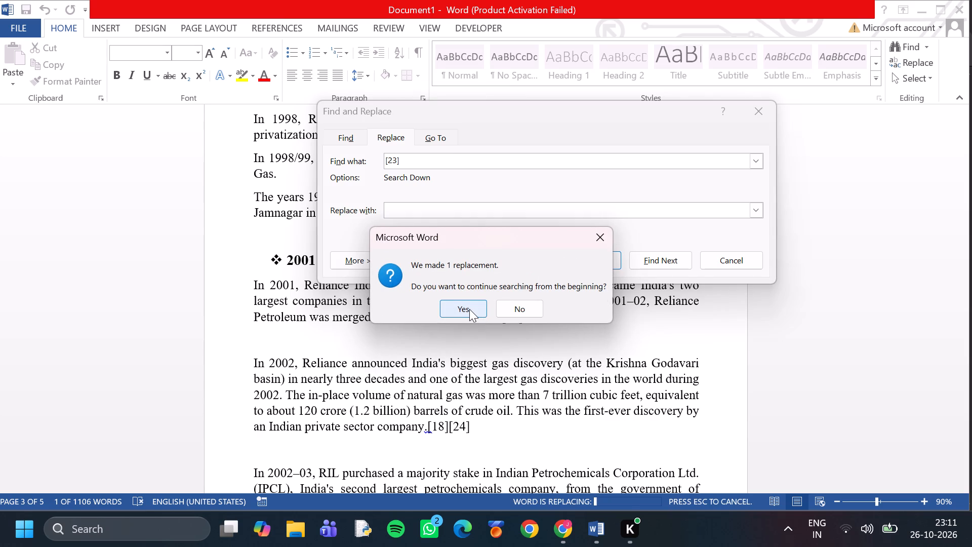
# Continue the "[23]" replacement from the beginning of the document, and run the replacement of all "[23]" markers once more.
pyautogui.click(469, 309)
pyautogui.click(480, 295)
pyautogui.click(481, 310)
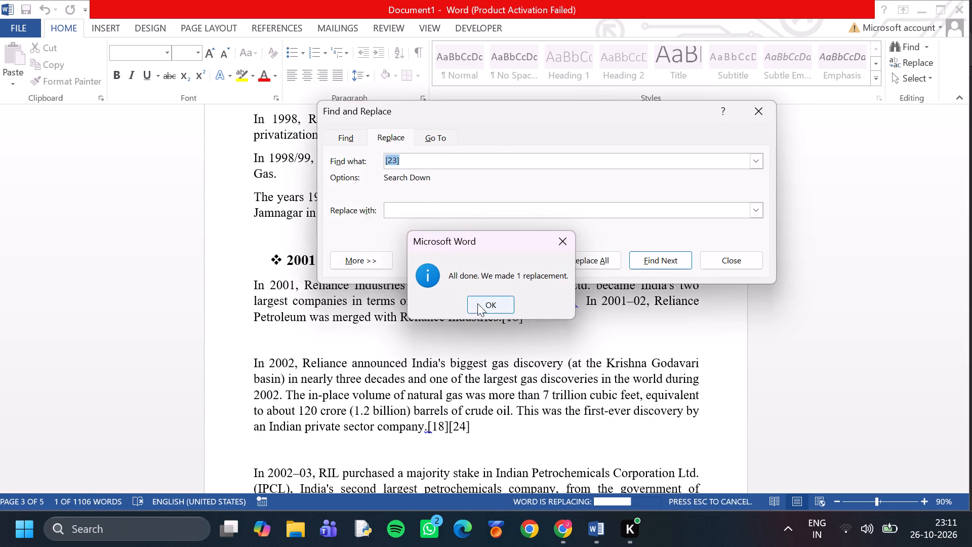
pyautogui.click(397, 160)
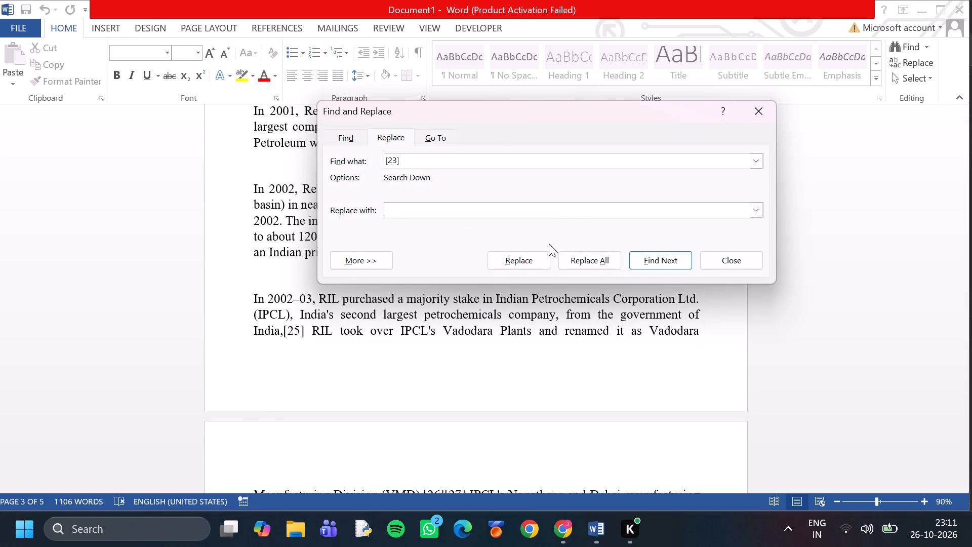
pyautogui.click(574, 255)
pyautogui.click(483, 301)
pyautogui.click(479, 307)
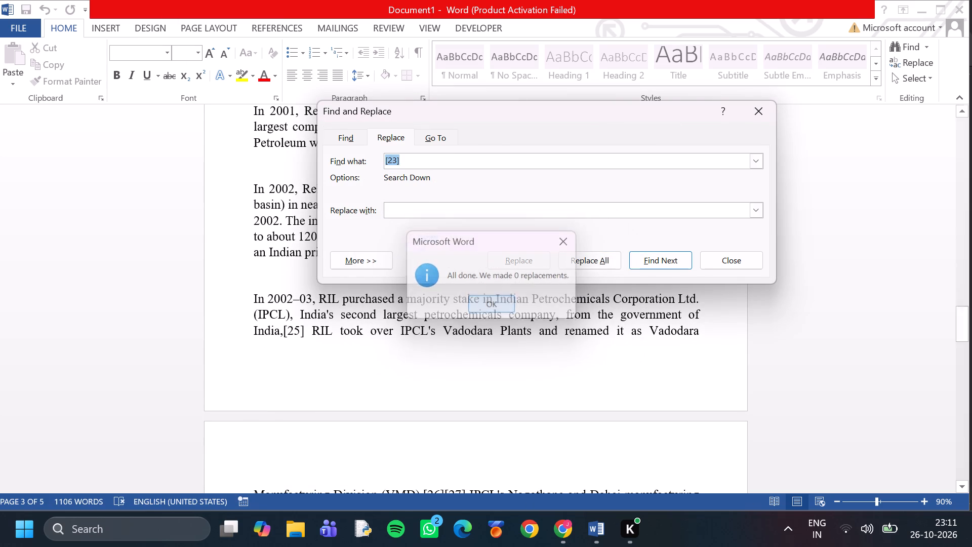
# Replace all occurrences of the citation marker "[22]" with a space throughout the document.
pyautogui.click(393, 159)
pyautogui.click(396, 159)
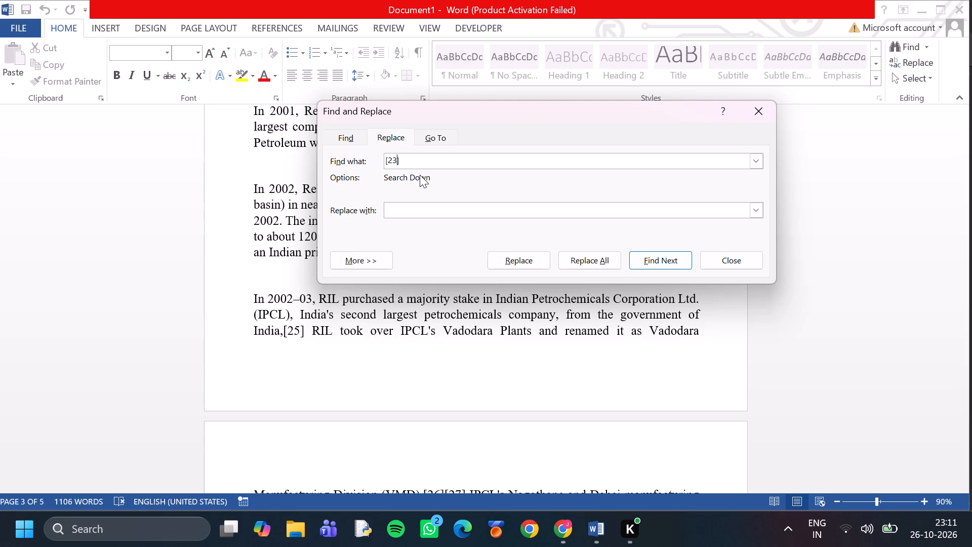
pyautogui.press('BackSpace')
pyautogui.press('2')
pyautogui.click(614, 258)
pyautogui.click(468, 306)
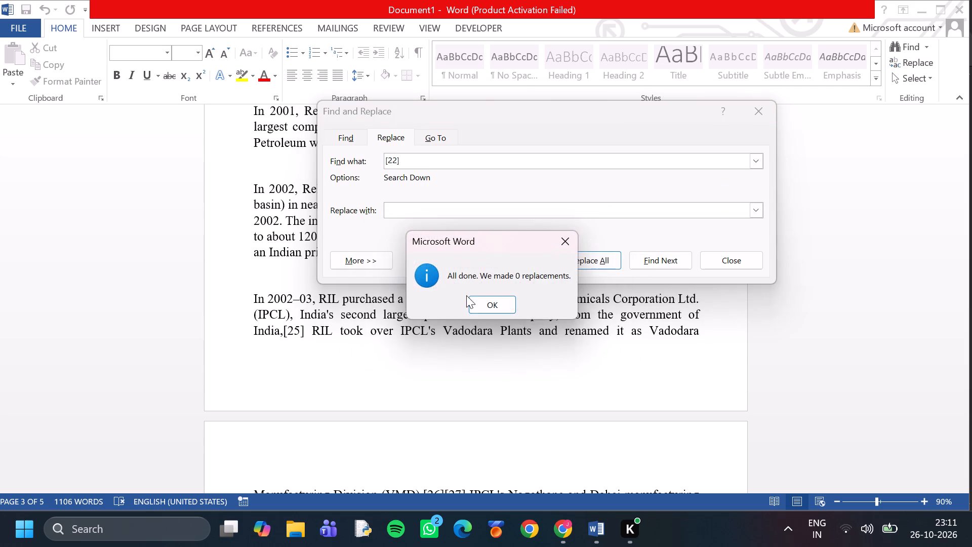
pyautogui.click(493, 298)
# Replace all occurrences of the citation marker "[24]" with a space, continuing the search from the beginning of the document.
pyautogui.click(395, 161)
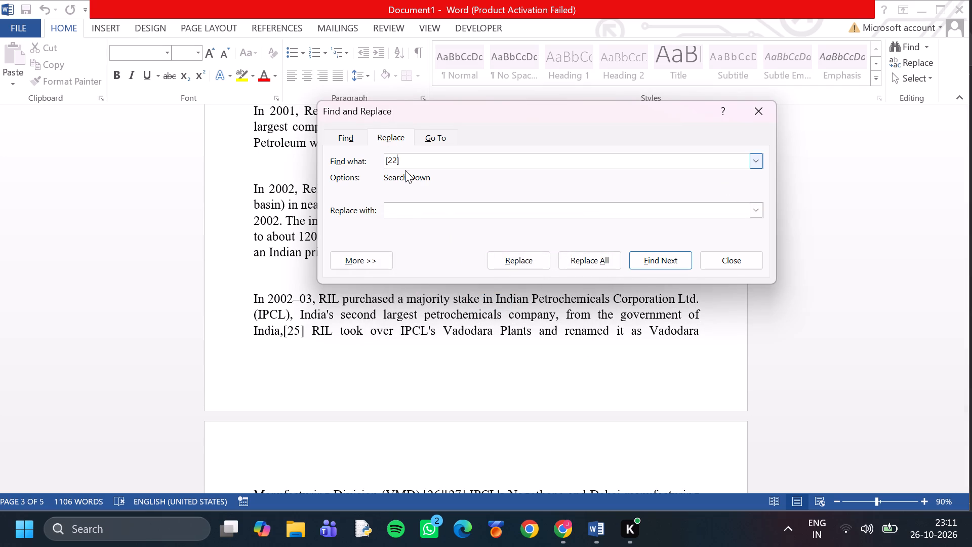
pyautogui.press('BackSpace')
pyautogui.press('4')
pyautogui.click(584, 254)
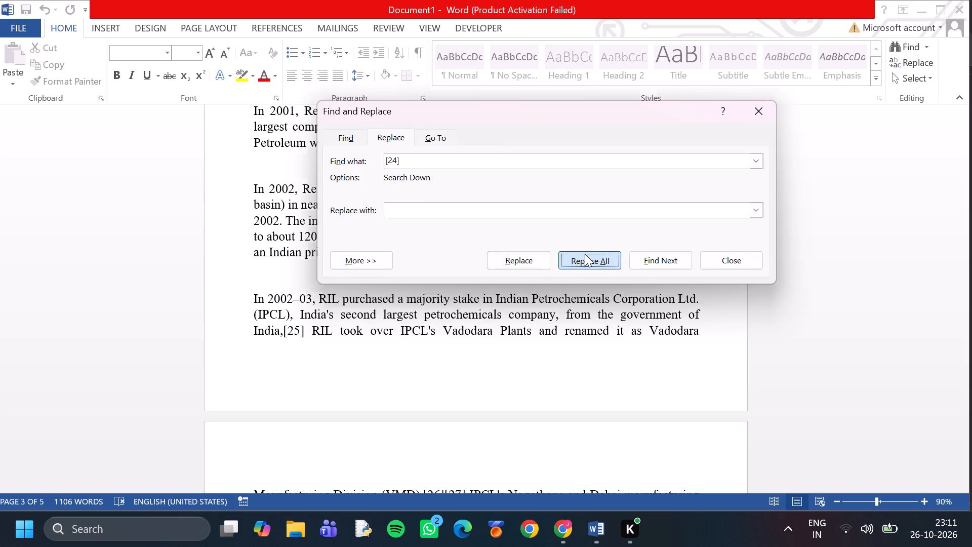
pyautogui.click(475, 316)
pyautogui.click(488, 304)
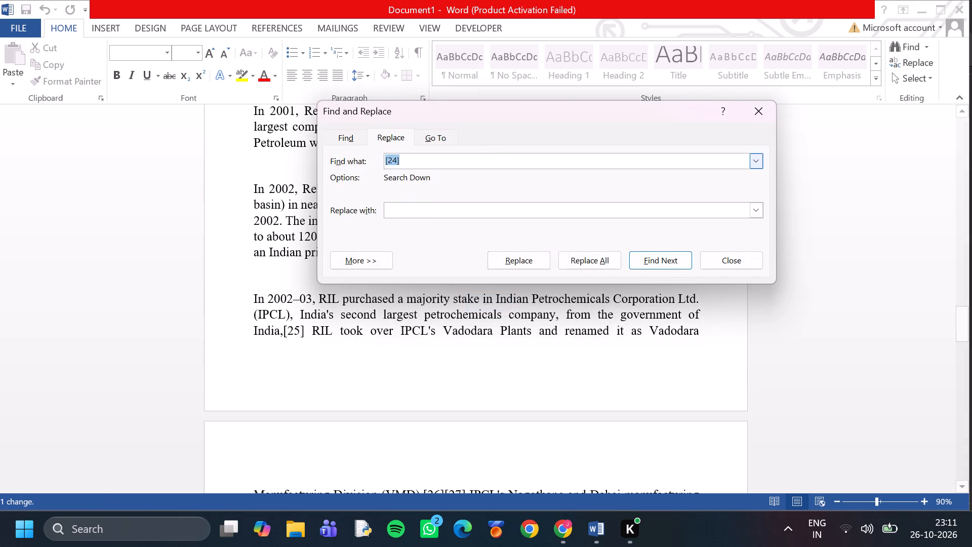
# Replace all occurrences of the citation marker "[25]" with a space, continuing the search from the beginning of the document.
pyautogui.click(397, 160)
pyautogui.press('BackSpace')
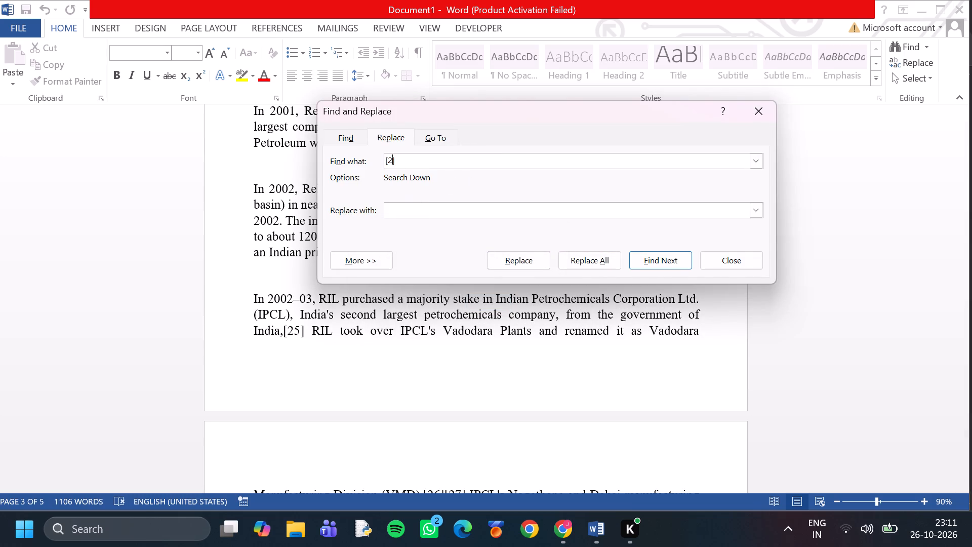
pyautogui.press('5')
pyautogui.click(583, 274)
pyautogui.click(580, 262)
pyautogui.click(482, 312)
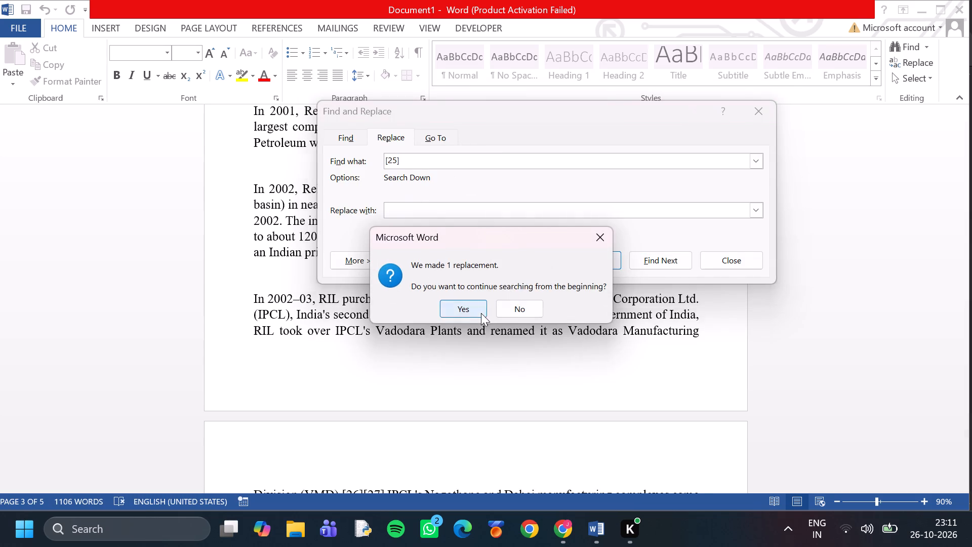
pyautogui.click(473, 301)
# Replace all occurrences of the citation marker "[26]" with a space, continuing the search from the beginning of the document.
pyautogui.click(393, 153)
pyautogui.click(395, 159)
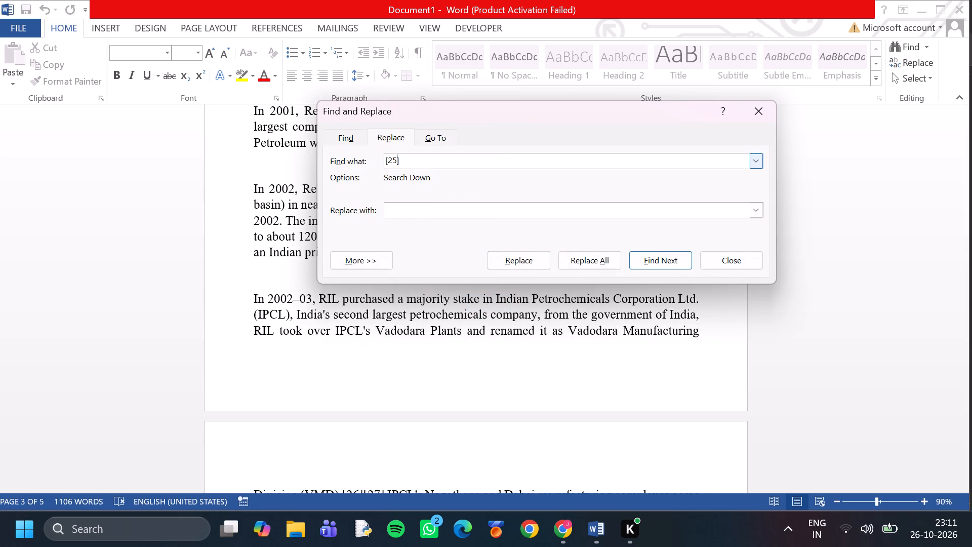
pyautogui.click(395, 159)
pyautogui.press('BackSpace')
pyautogui.press('BackSpace')
pyautogui.write('6]')
pyautogui.click(597, 258)
pyautogui.click(480, 317)
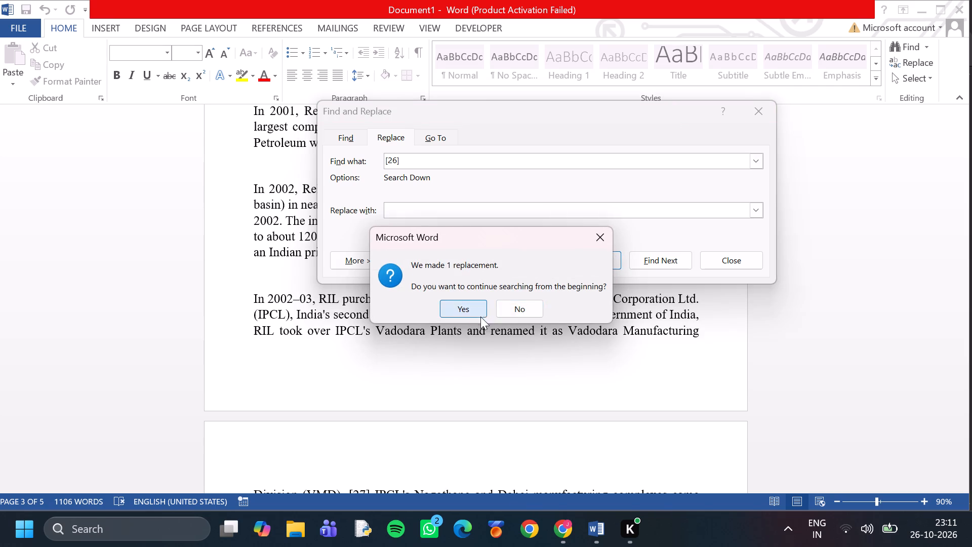
pyautogui.click(480, 305)
# Replace all occurrences of the citation marker "[27]" with a space, continuing the search from the beginning of the document.
pyautogui.click(397, 162)
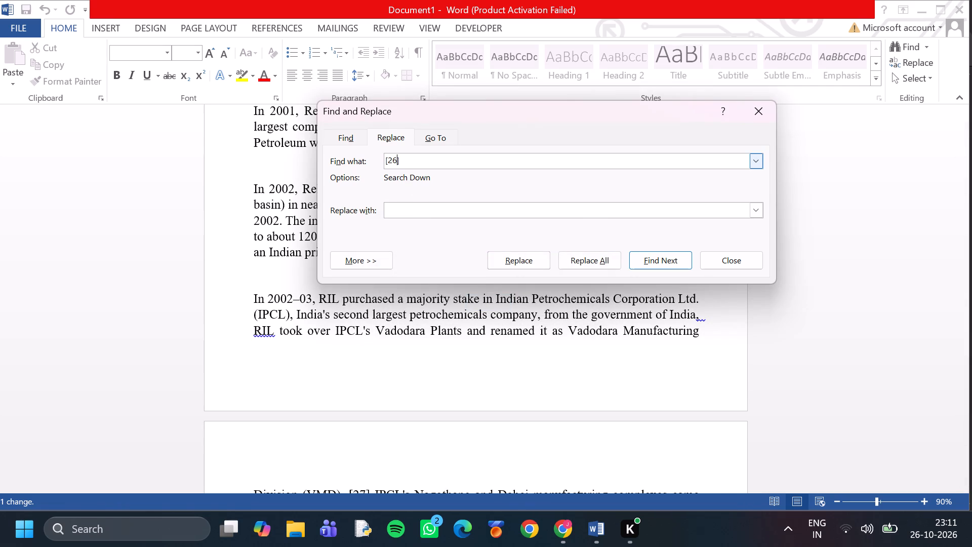
pyautogui.press('BackSpace')
pyautogui.press('7')
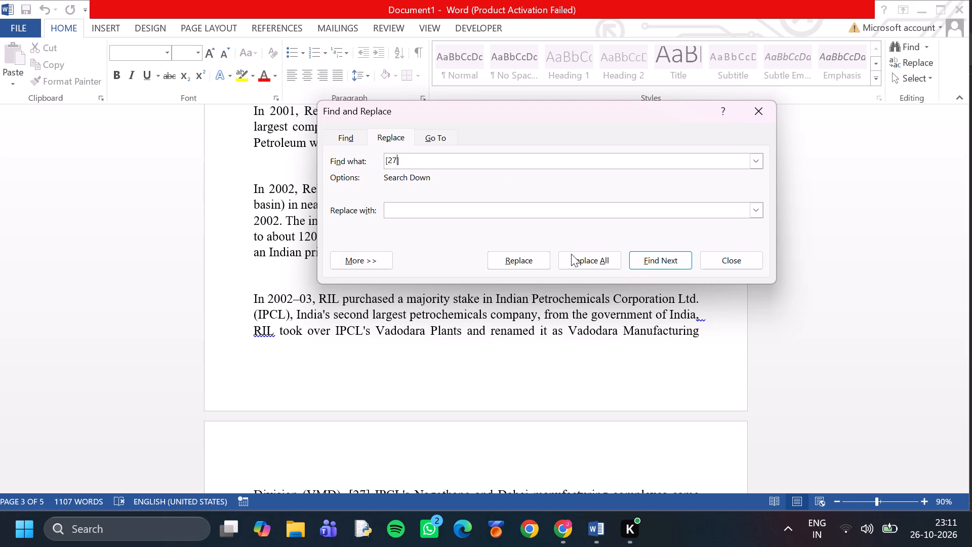
pyautogui.click(597, 261)
pyautogui.click(460, 307)
pyautogui.click(460, 307)
pyautogui.click(487, 309)
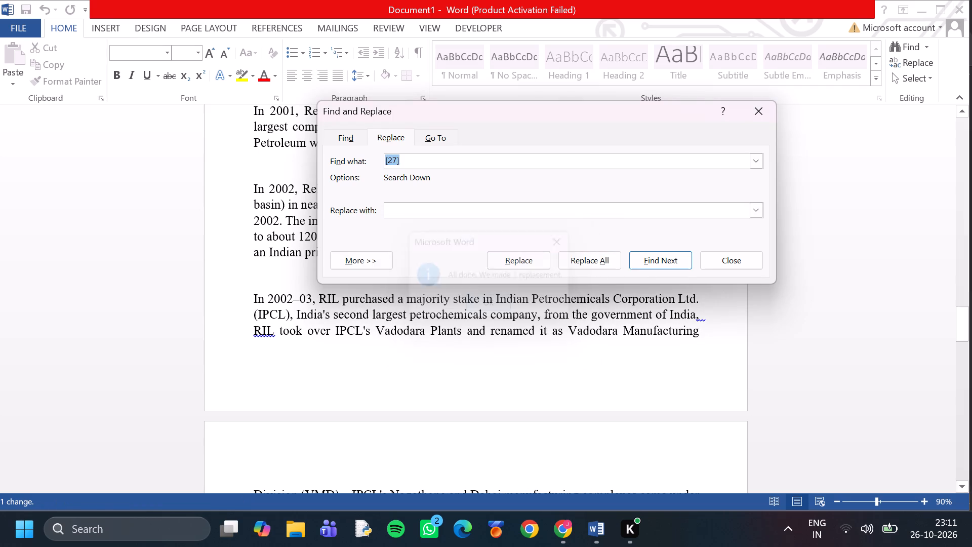
# Replace all occurrences of the citation marker "[28]" with a space, continuing the search from the beginning of the document.
pyautogui.click(393, 164)
pyautogui.click(394, 162)
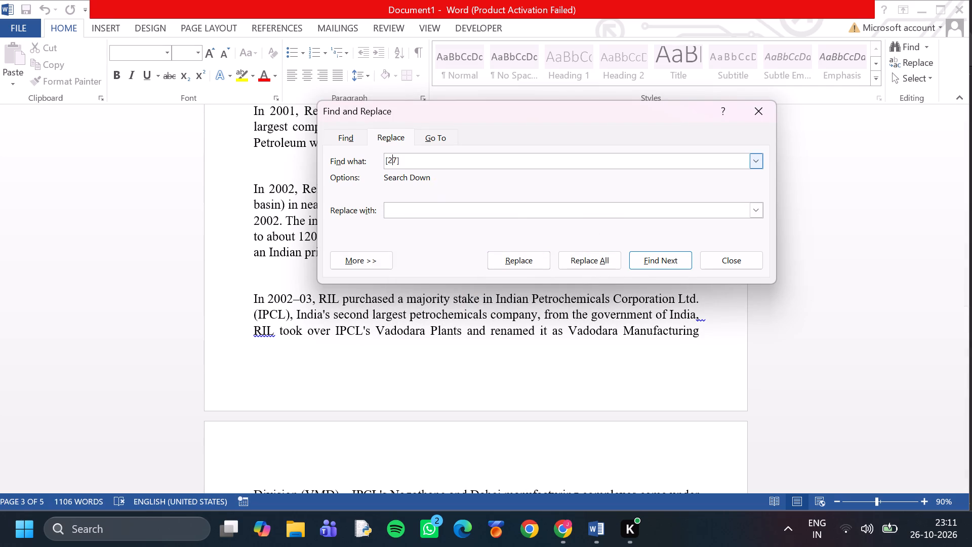
pyautogui.click(395, 161)
pyautogui.press('BackSpace')
pyautogui.press('8')
pyautogui.click(578, 266)
pyautogui.click(467, 310)
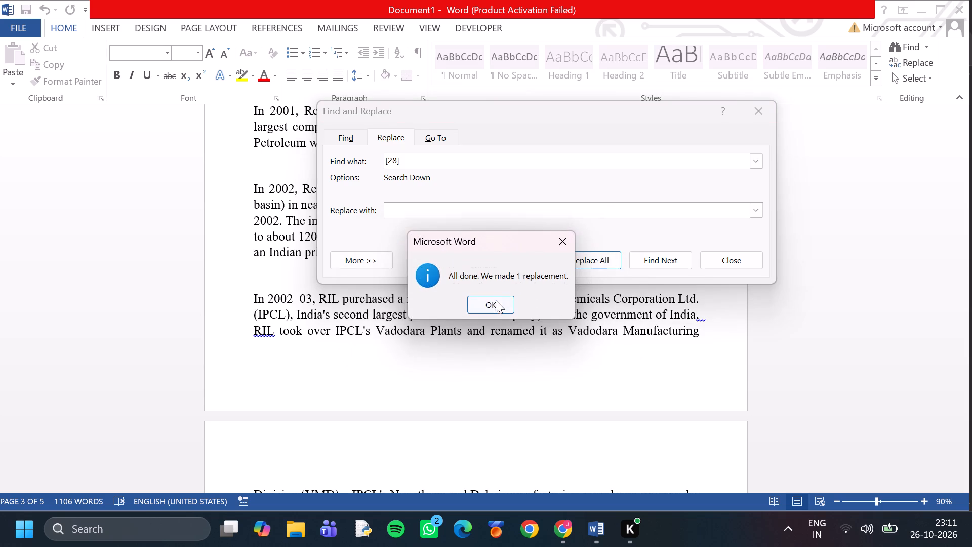
pyautogui.click(496, 300)
# Replace all occurrences of the citation marker "[29]" with a space, continuing the search from the beginning of the document.
pyautogui.click(396, 159)
pyautogui.press('BackSpace')
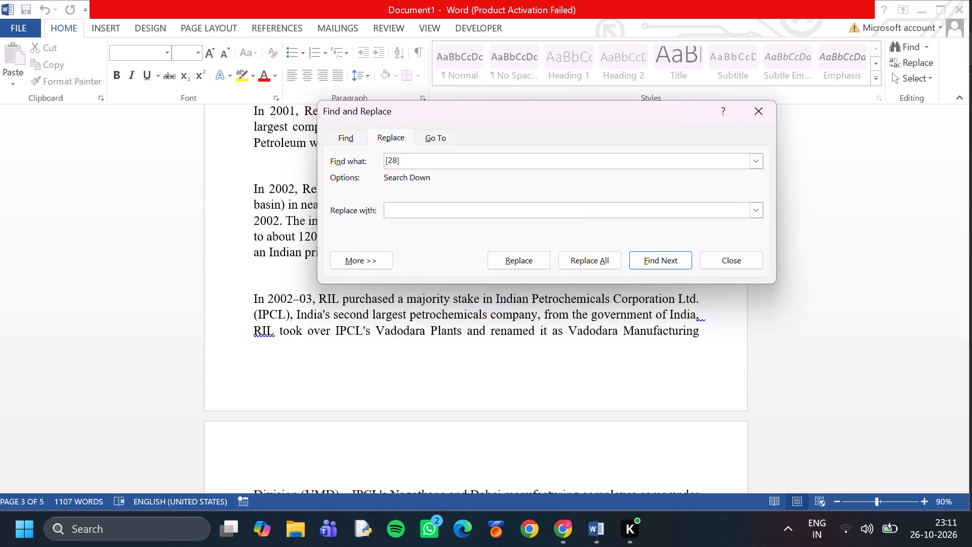
pyautogui.press('9')
pyautogui.click(587, 254)
pyautogui.click(440, 299)
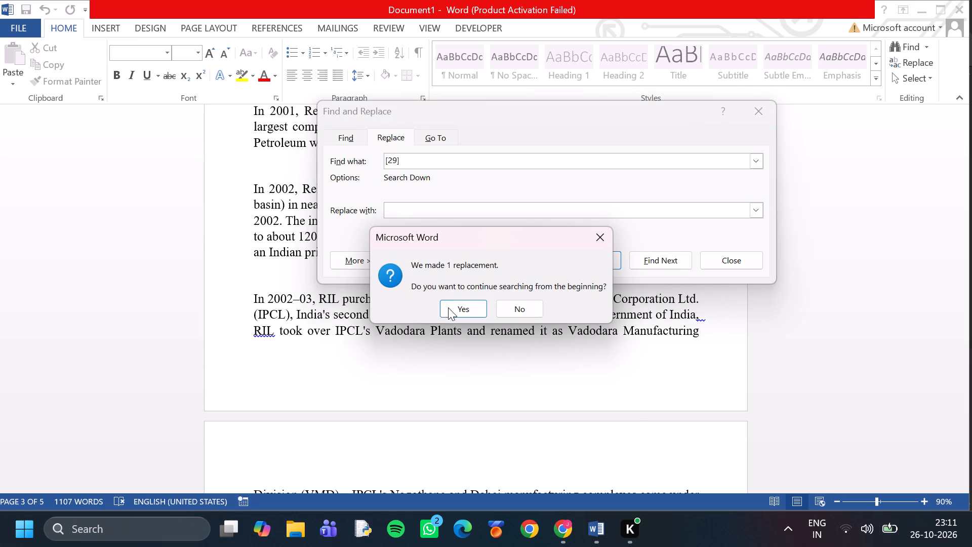
pyautogui.click(452, 311)
pyautogui.click(481, 309)
# Replace all occurrences of the citation marker "[30]" with a space, continuing the search from the beginning of the document.
pyautogui.click(401, 162)
pyautogui.click(397, 161)
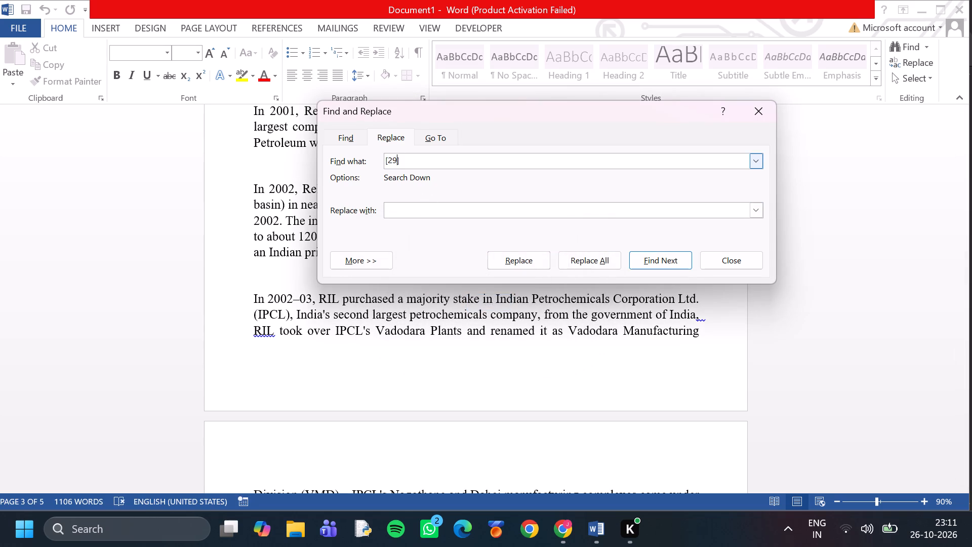
pyautogui.press('BackSpace')
pyautogui.press('BackSpace')
pyautogui.write('30')
pyautogui.click(568, 263)
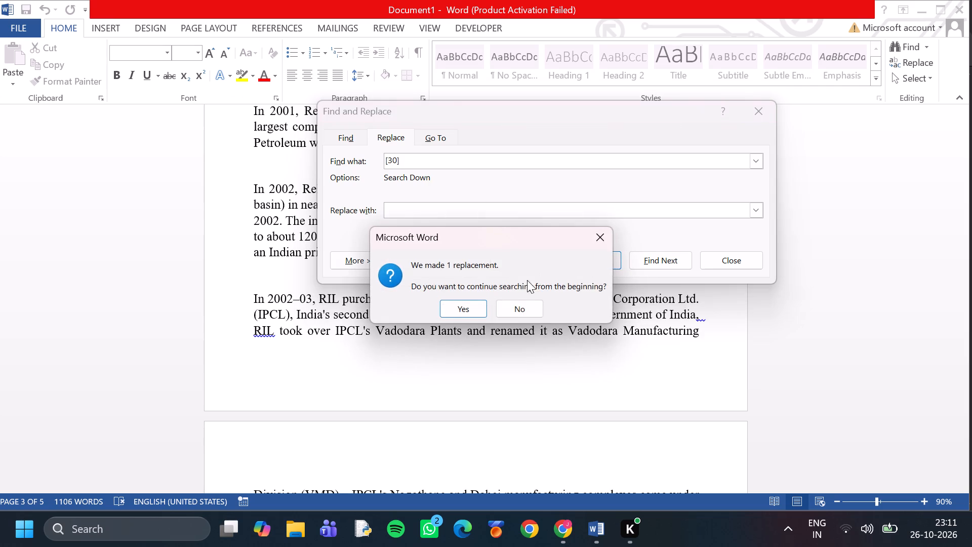
pyautogui.click(478, 307)
pyautogui.click(479, 307)
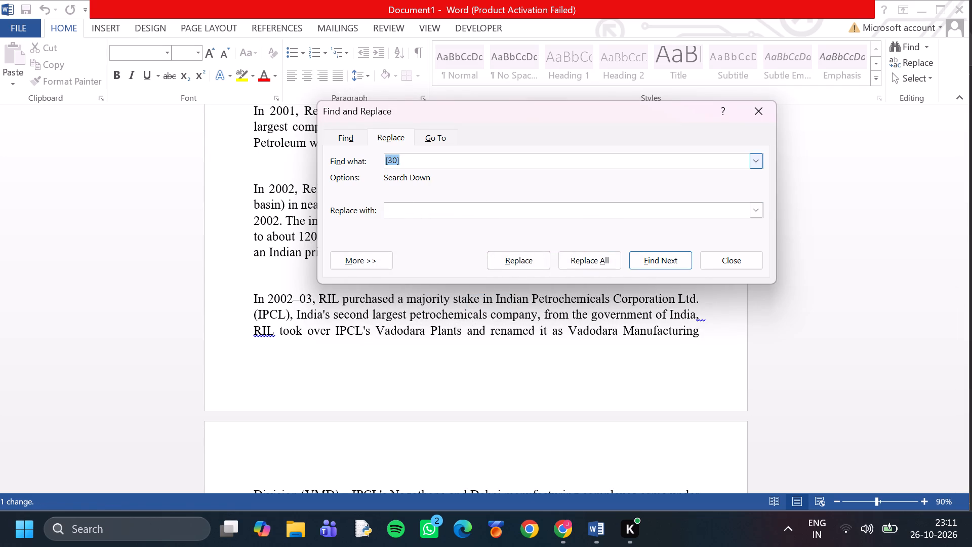
# Replace all occurrences of the citation marker "[31]" with a space across the whole document, and close Find and Replace.
pyautogui.click(395, 158)
pyautogui.press('BackSpace')
pyautogui.press('1')
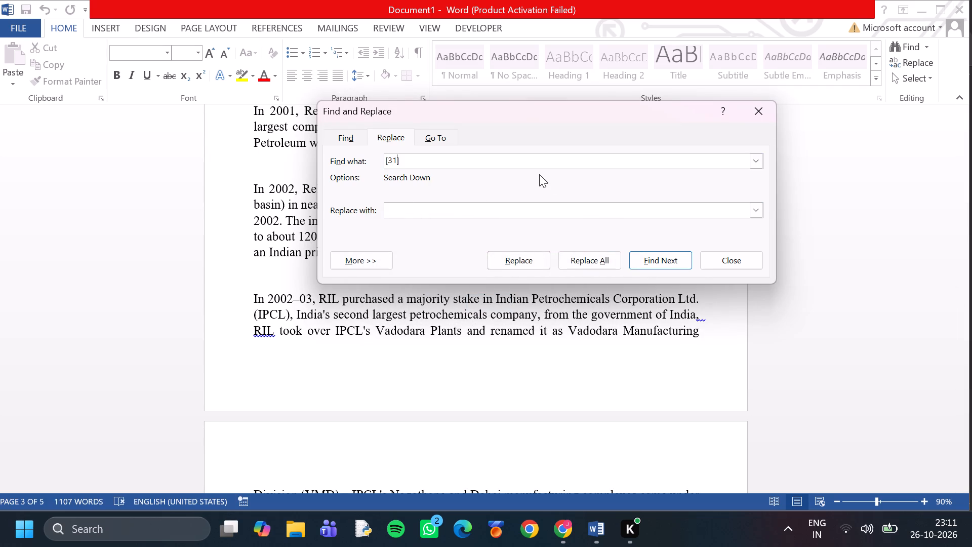
pyautogui.click(580, 264)
pyautogui.click(470, 311)
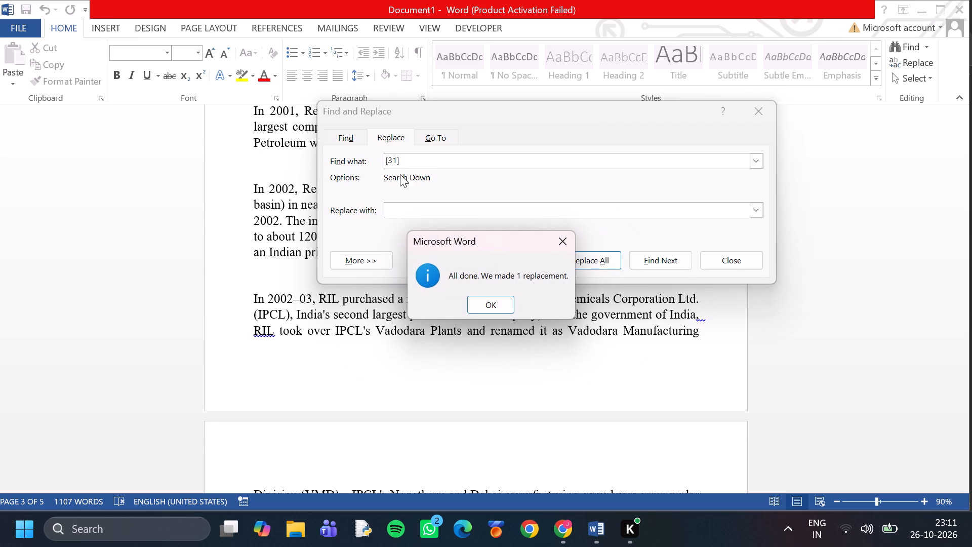
pyautogui.click(473, 297)
pyautogui.click(761, 109)
# Delete the extra space after "financial parameters." in the first paragraph under "2001 onwards".
pyautogui.scroll(1, 569, 298)
pyautogui.press('BackSpace')
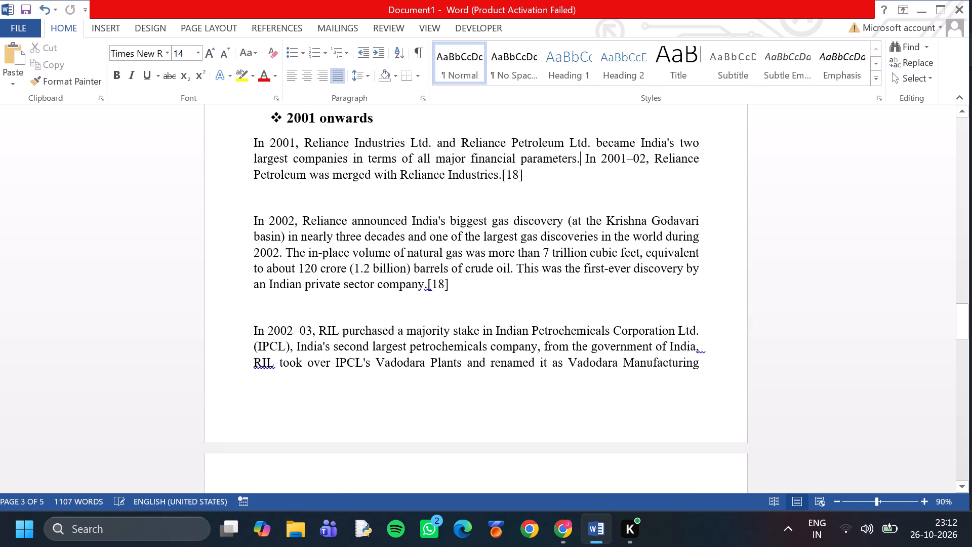
# Check the history paragraphs above the "2001 onwards" heading for leftover citation markers.
pyautogui.scroll(4, 519, 213)
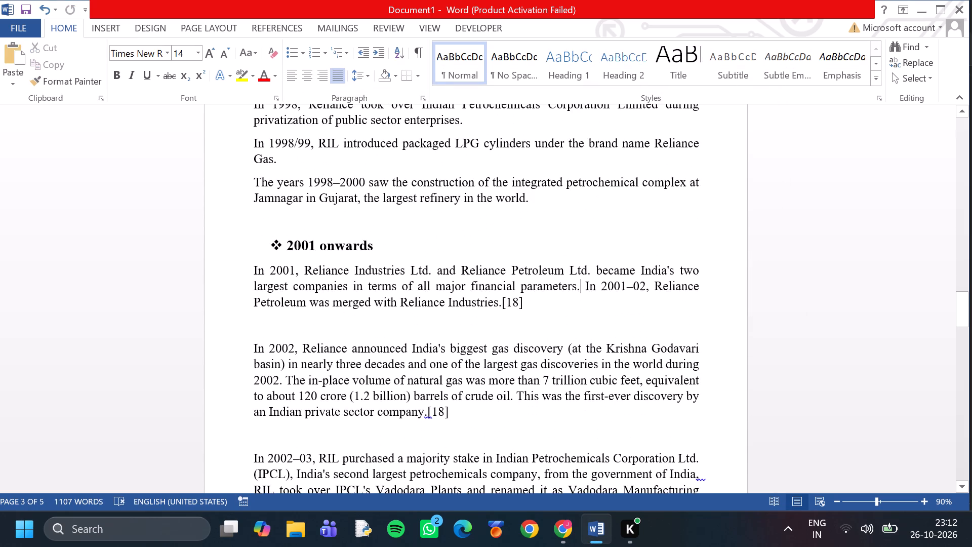
pyautogui.scroll(3, 501, 201)
pyautogui.scroll(4, 422, 244)
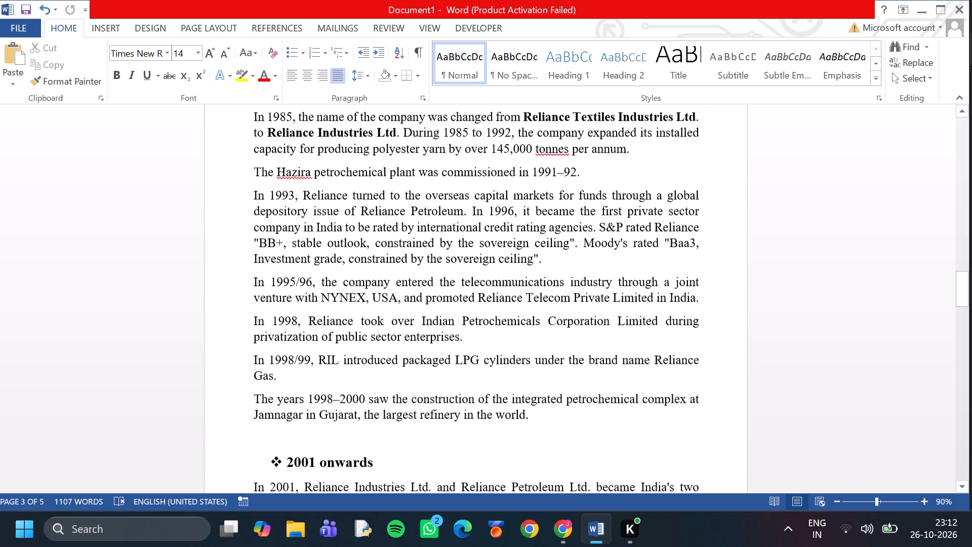
pyautogui.scroll(2, 416, 256)
# Delete the "[18]" marker after "merged with Reliance Industries." in the first paragraph under "2001 onwards".
pyautogui.scroll(-2, 412, 231)
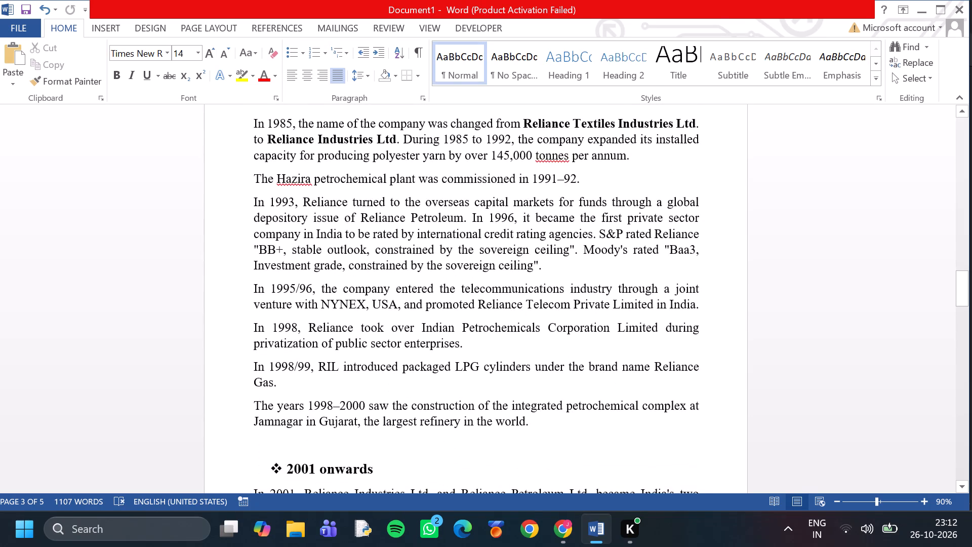
pyautogui.scroll(-8, 489, 248)
pyautogui.moveTo(559, 270); pyautogui.dragTo(508, 273)
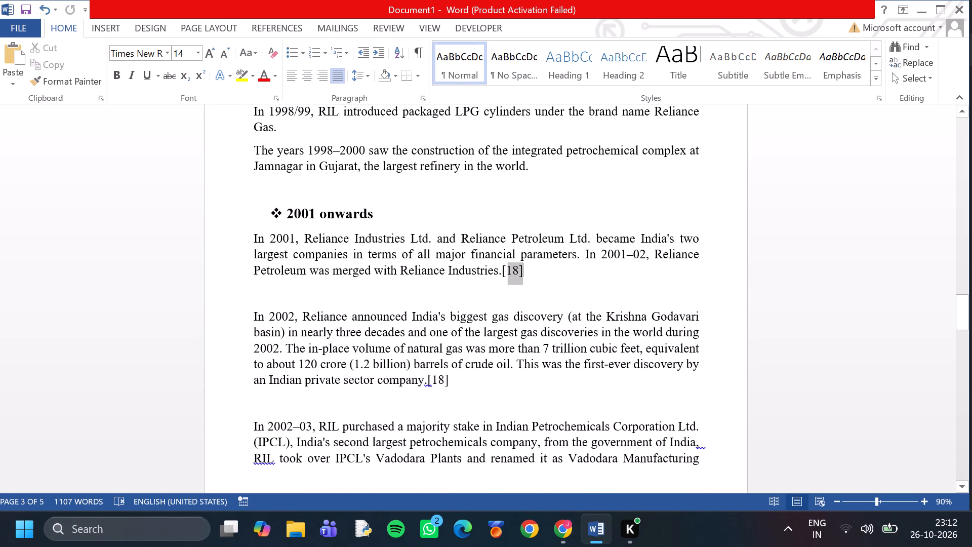
pyautogui.moveTo(508, 273); pyautogui.dragTo(504, 278)
pyautogui.press('BackSpace')
pyautogui.press('BackSpace')
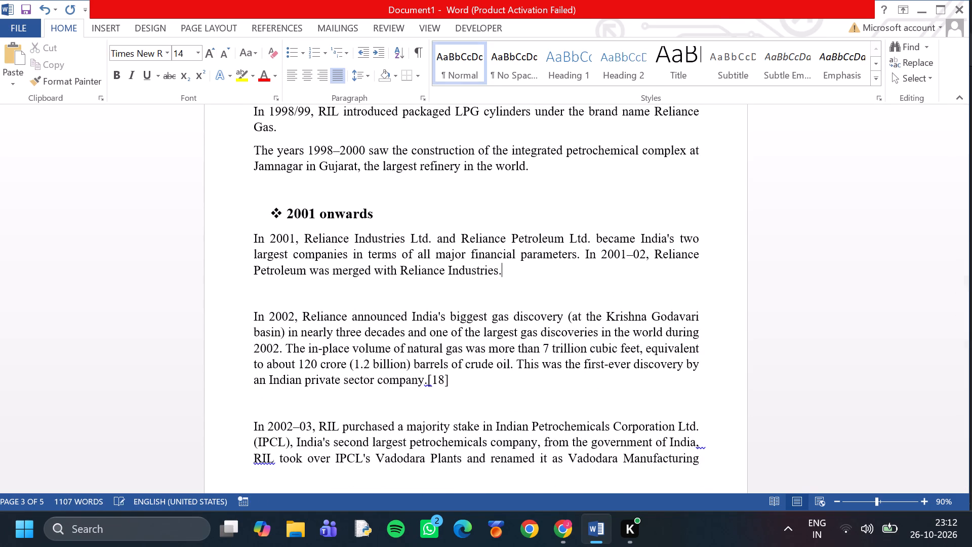
# Delete the "[18]" marker after "Indian private sector company." in the 2002 gas discovery paragraph.
pyautogui.click(490, 398)
pyautogui.click(479, 383)
pyautogui.press('BackSpace')
pyautogui.press('BackSpace')
pyautogui.press('BackSpace')
pyautogui.press('BackSpace')
pyautogui.press('BackSpace')
# Delete the "[34]" marker after "57 cities in India." at the end of the 2006 retail paragraph.
pyautogui.scroll(-3, 453, 368)
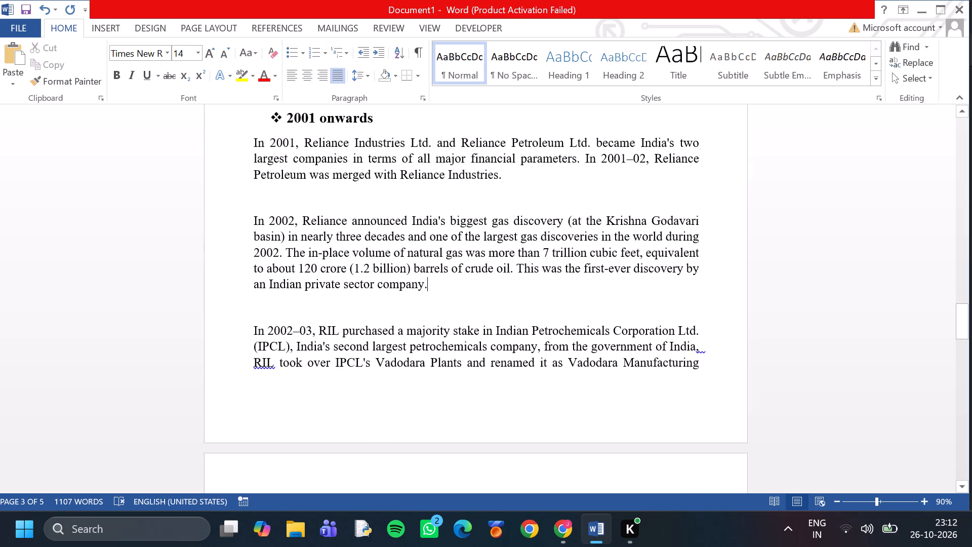
pyautogui.scroll(-1, 321, 349)
pyautogui.scroll(1, 420, 284)
pyautogui.scroll(-6, 433, 292)
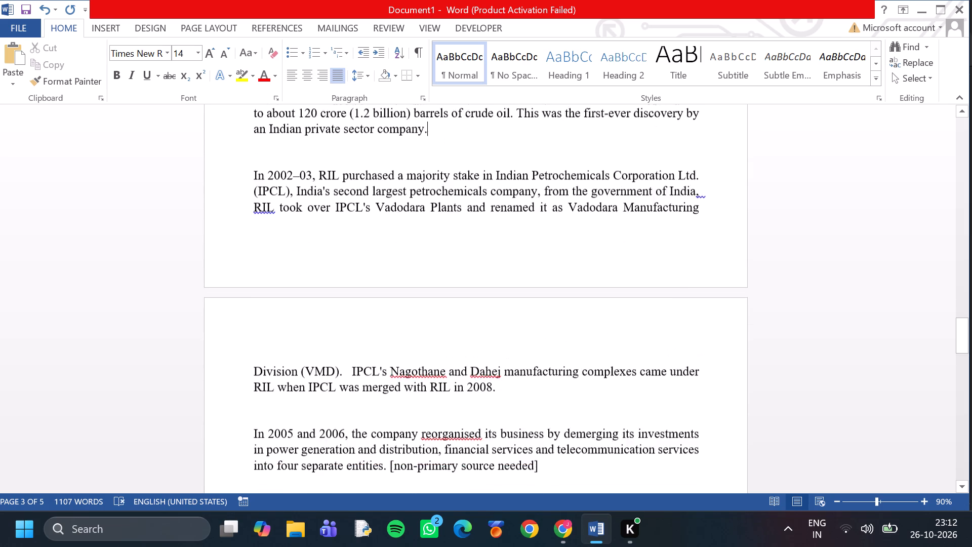
pyautogui.scroll(-3, 437, 302)
pyautogui.scroll(-3, 489, 272)
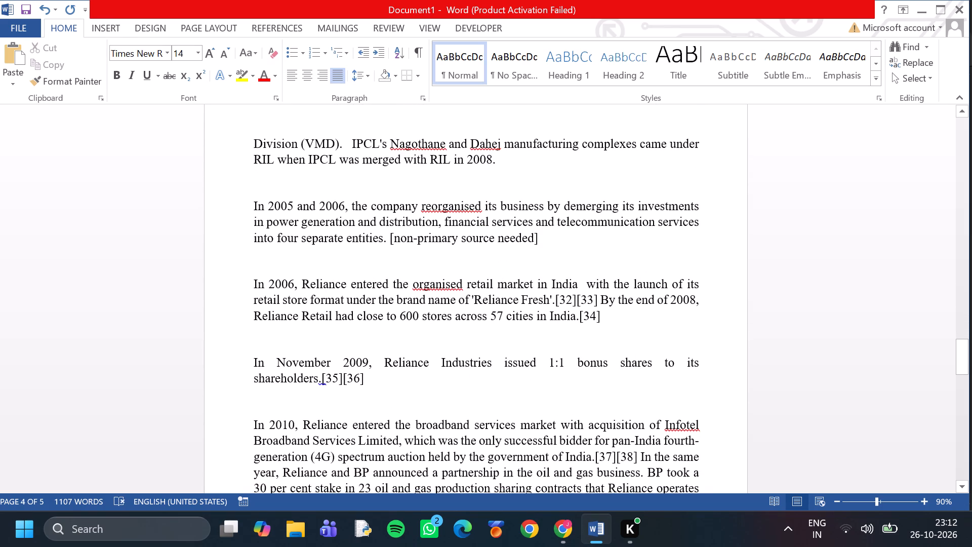
pyautogui.click(598, 318)
pyautogui.press('BackSpace')
pyautogui.press('BackSpace')
pyautogui.press('BackSpace')
pyautogui.press('BackSpace')
# Delete the "[32][33]" markers after "'Reliance Fresh'." in the 2006 retail paragraph.
pyautogui.press('Up')
pyautogui.press('Right')
pyautogui.press('Right')
pyautogui.press('Right')
pyautogui.press('BackSpace')
pyautogui.press('BackSpace')
pyautogui.press('BackSpace')
pyautogui.press('BackSpace')
pyautogui.press('BackSpace')
pyautogui.press('BackSpace')
pyautogui.press('BackSpace')
pyautogui.press('BackSpace')
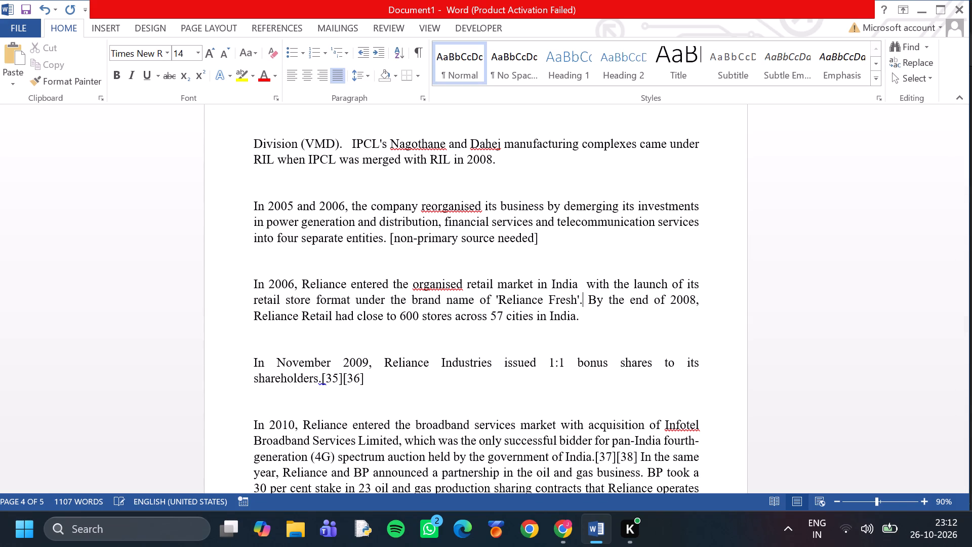
# Delete the "[35][36]" markers at the end of the November 2009 bonus shares paragraph.
pyautogui.scroll(-1, 586, 305)
pyautogui.click(397, 343)
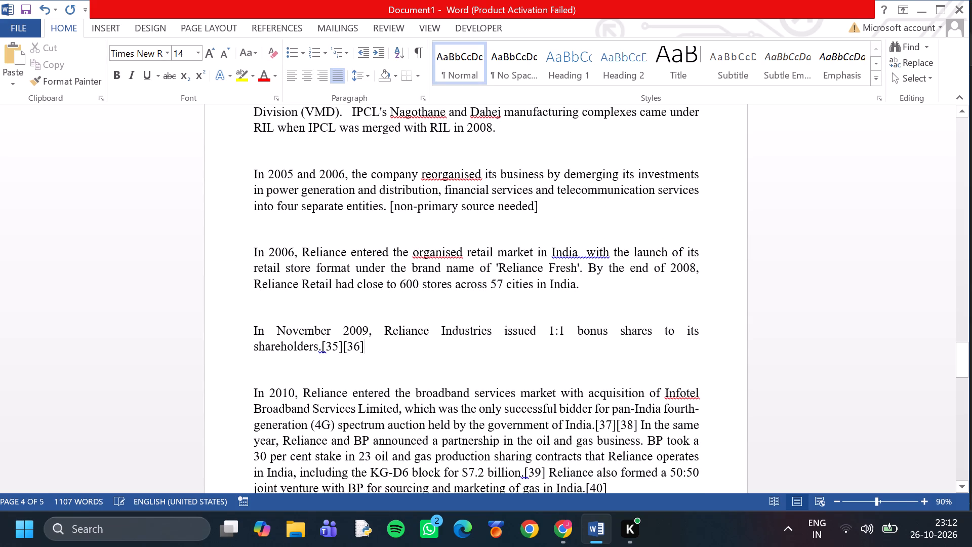
pyautogui.press('BackSpace')
pyautogui.press('BackSpace')
pyautogui.press('BackSpace')
pyautogui.press('BackSpace')
pyautogui.press('BackSpace')
pyautogui.press('BackSpace')
pyautogui.press('BackSpace')
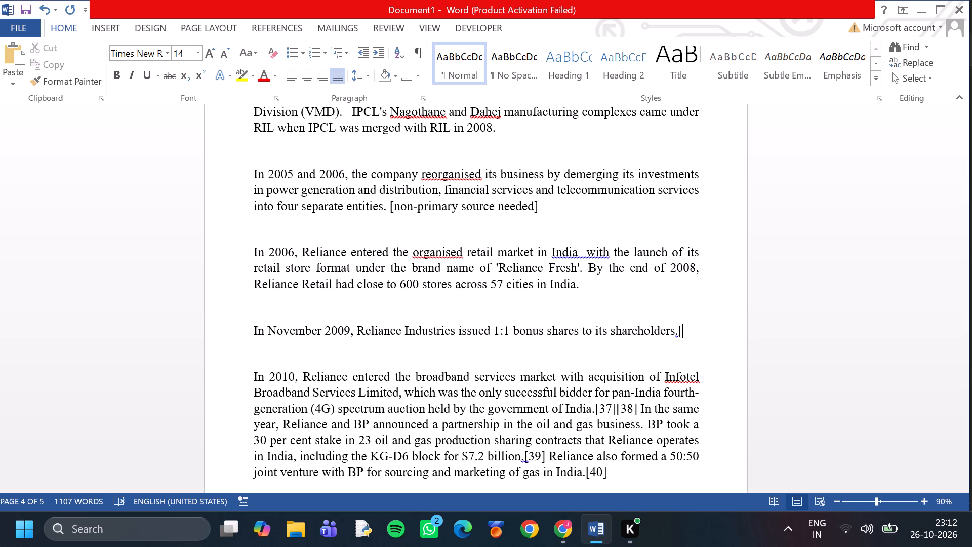
pyautogui.press('BackSpace')
# Delete the "[37][38]" markers after "held by the government of India." in the 2010 broadband paragraph.
pyautogui.scroll(-2, 395, 338)
pyautogui.click(637, 347)
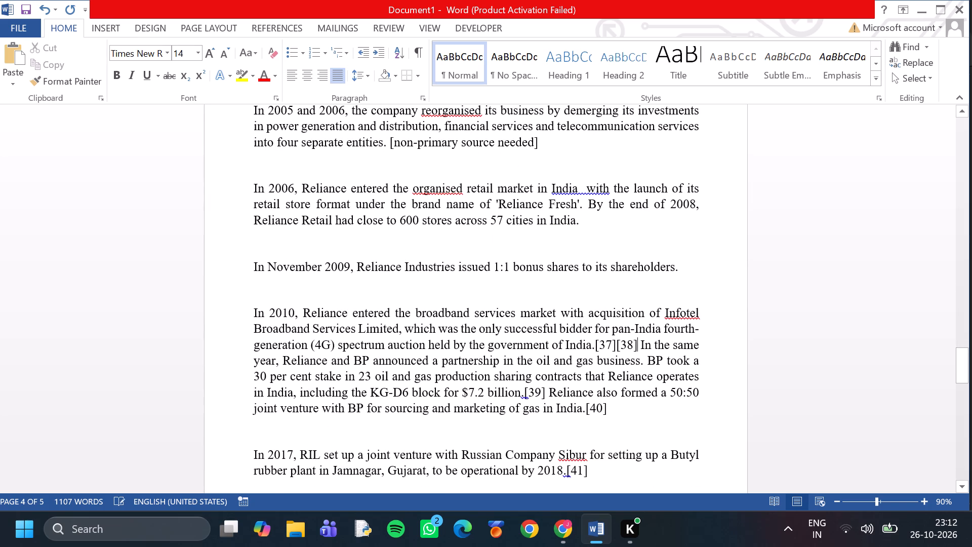
pyautogui.press('BackSpace')
pyautogui.press('BackSpace')
pyautogui.press('BackSpace')
pyautogui.press('BackSpace')
pyautogui.press('BackSpace')
pyautogui.press('BackSpace')
pyautogui.press('BackSpace')
pyautogui.press('BackSpace')
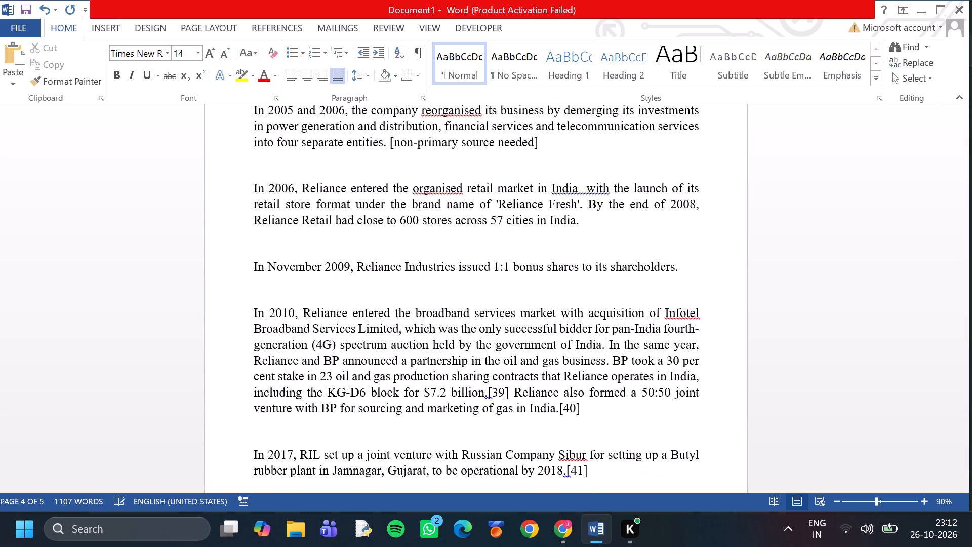
# Delete the "[40]" marker after "marketing of gas in India." at the end of the 2010 paragraph.
pyautogui.scroll(-2, 628, 342)
pyautogui.click(628, 342)
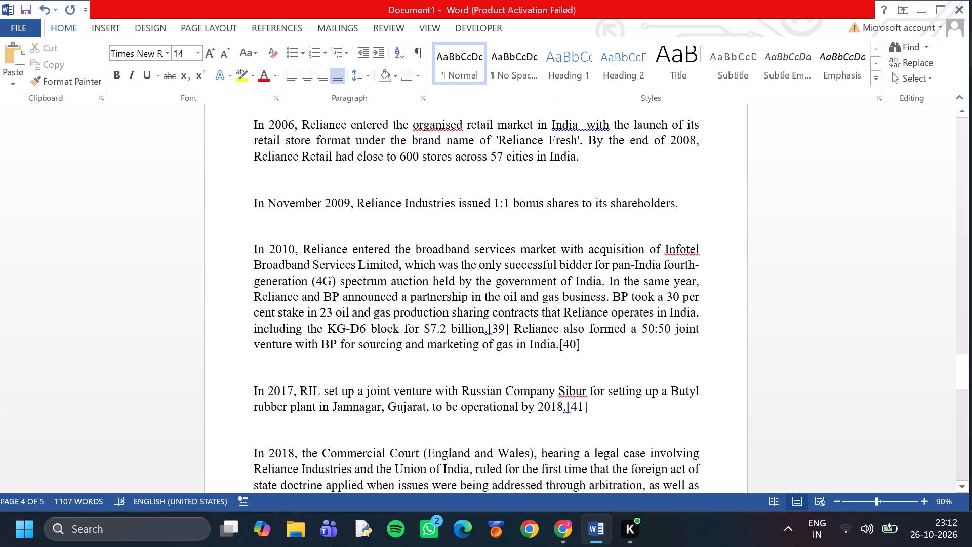
pyautogui.press('BackSpace')
pyautogui.press('BackSpace')
pyautogui.press('BackSpace')
pyautogui.press('BackSpace')
# Remove the "[41]" marker at the end of the 2017 joint venture paragraph, keeping the ending "2018.".
pyautogui.scroll(-2, 626, 340)
pyautogui.click(631, 339)
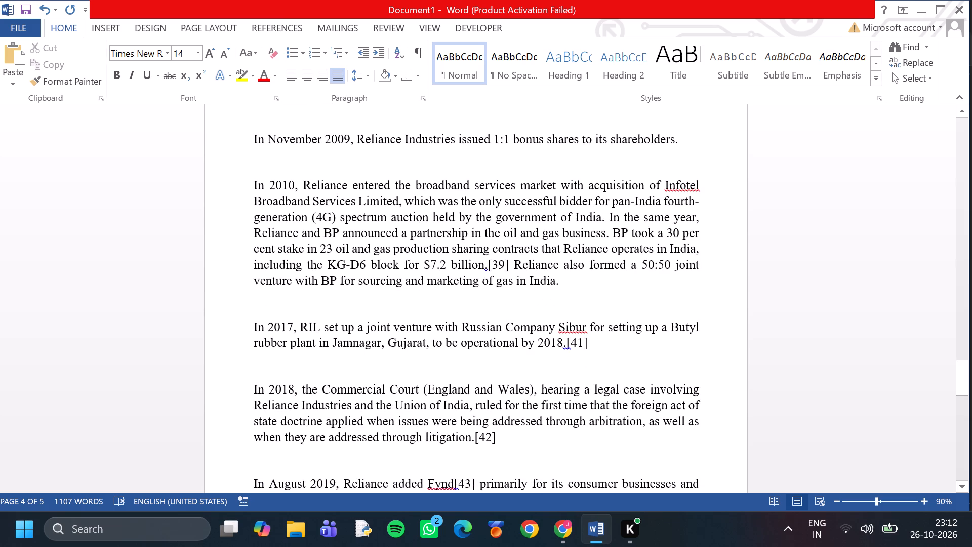
pyautogui.press('BackSpace')
pyautogui.press('BackSpace')
pyautogui.press('BackSpace')
pyautogui.press('BackSpace')
pyautogui.press('BackSpace')
pyautogui.press('BackSpace')
pyautogui.press('8')
pyautogui.press('.')
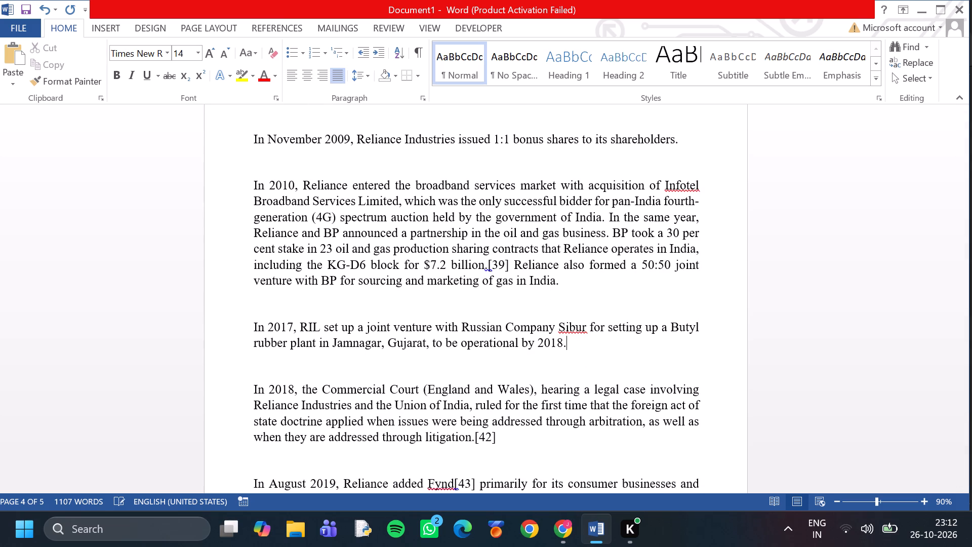
# Delete the "[42]" marker after "litigation." at the end of the 2018 Commercial Court paragraph.
pyautogui.scroll(-2, 631, 339)
pyautogui.click(577, 380)
pyautogui.press('BackSpace')
pyautogui.press('BackSpace')
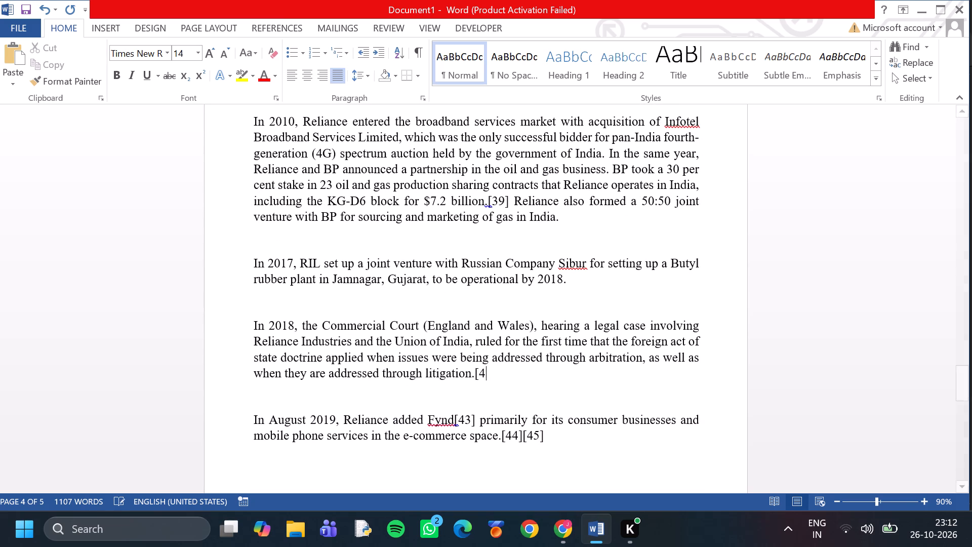
pyautogui.press('BackSpace')
pyautogui.press('BackSpace')
# Delete the "[44][45]" markers after "e-commerce space." in the August 2019 paragraph.
pyautogui.scroll(-3, 576, 381)
pyautogui.click(558, 342)
pyautogui.press('BackSpace')
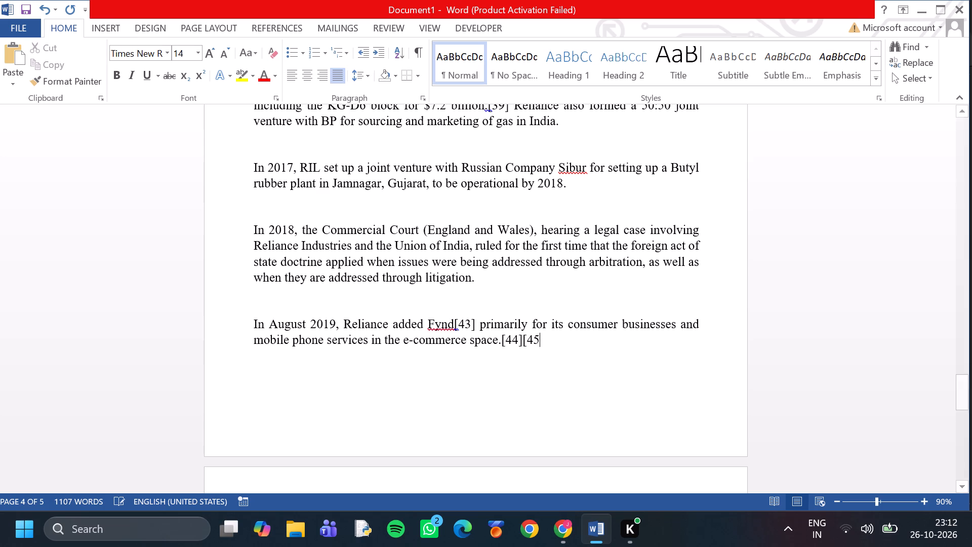
pyautogui.press('BackSpace')
pyautogui.press('BackSpace')
pyautogui.press('BackSpace')
pyautogui.press('BackSpace')
pyautogui.press('BackSpace')
pyautogui.press('BackSpace')
pyautogui.press('BackSpace')
# Delete the "[43]" marker after "Fynd" in the August 2019 paragraph.
pyautogui.scroll(-1, 554, 332)
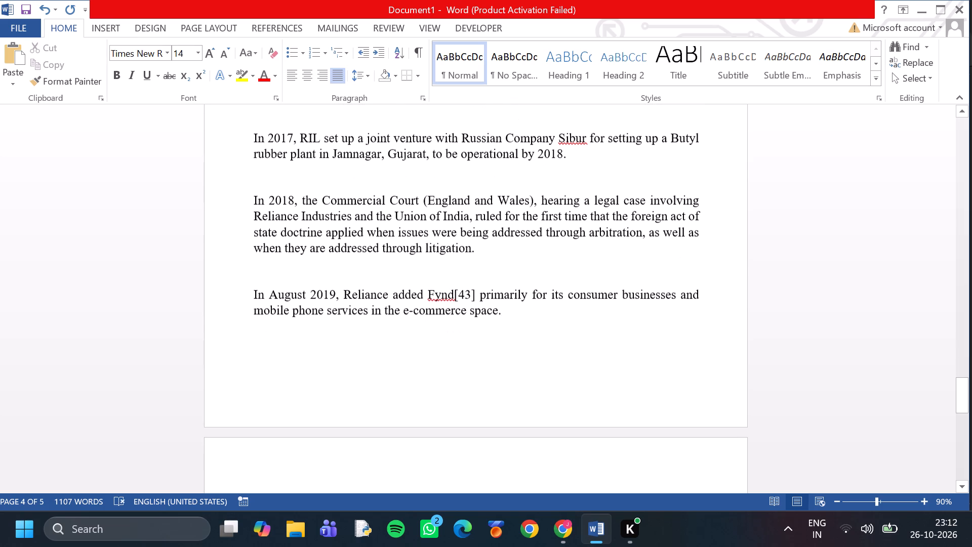
pyautogui.click(455, 293)
pyautogui.click(477, 286)
pyautogui.press('BackSpace')
pyautogui.press('BackSpace')
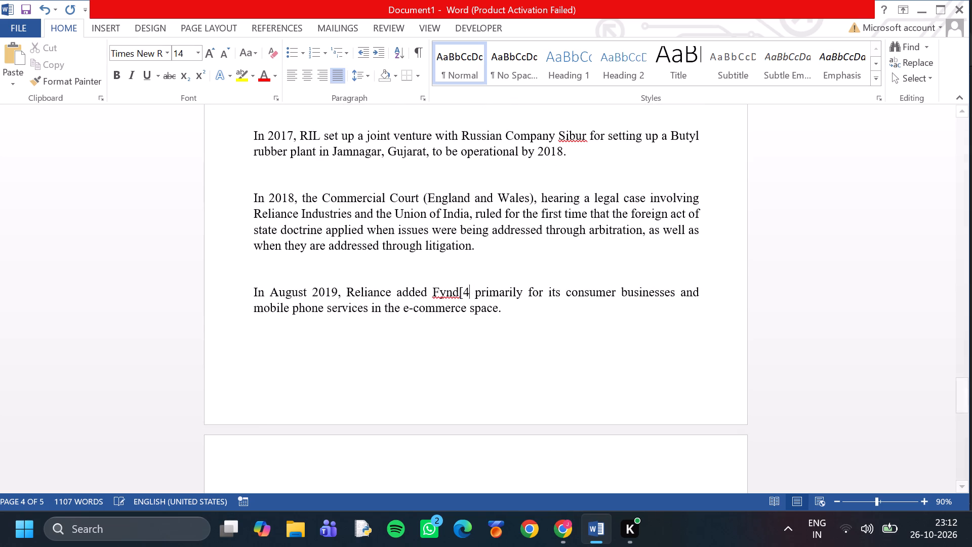
pyautogui.press('BackSpace')
pyautogui.press('BackSpace')
# Delete the "[46]" marker at the end of the December 2022 market cap paragraph.
pyautogui.scroll(-5, 488, 295)
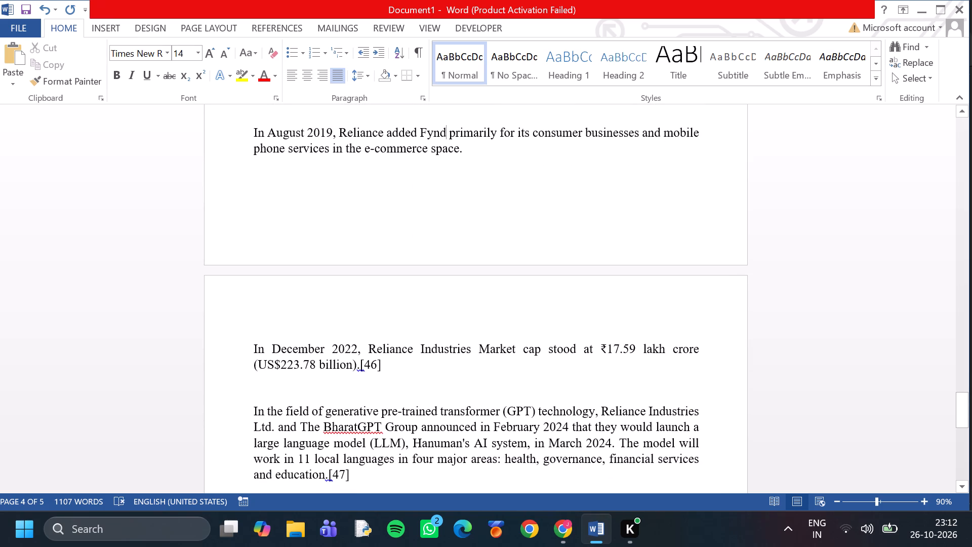
pyautogui.click(383, 368)
pyautogui.press('BackSpace')
pyautogui.press('BackSpace')
pyautogui.press('BackSpace')
pyautogui.press('BackSpace')
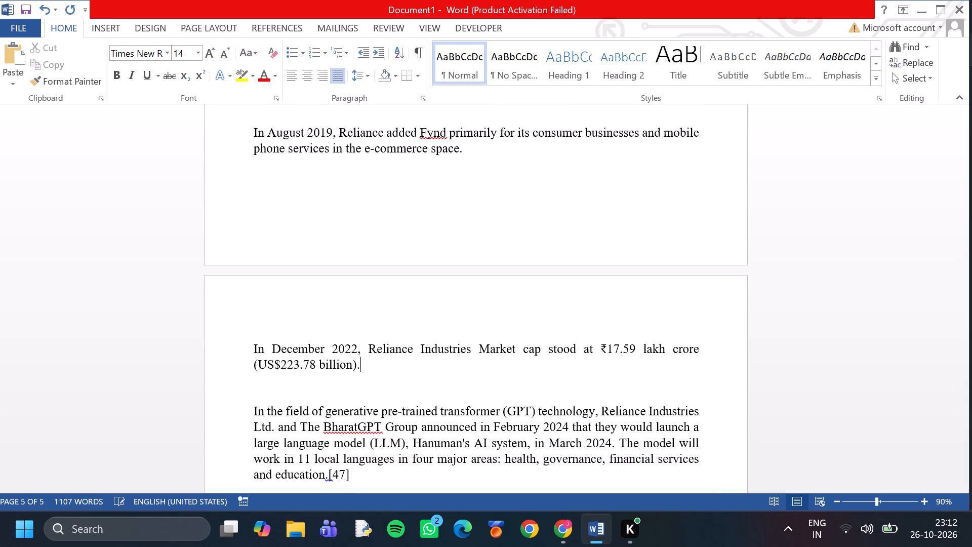
# Delete the "[47]" marker after "and education." in the generative pre-trained transformer paragraph.
pyautogui.scroll(-2, 402, 389)
pyautogui.click(392, 398)
pyautogui.click(392, 415)
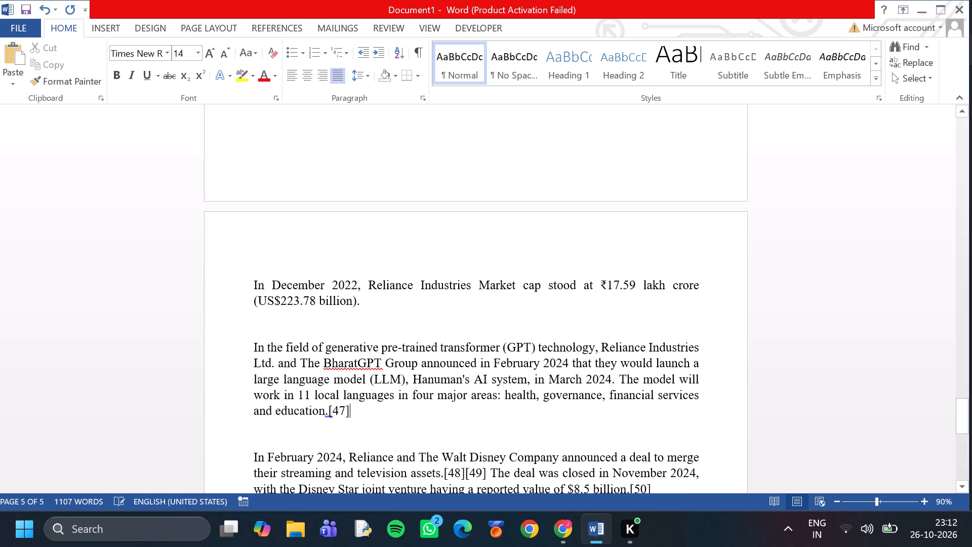
pyautogui.press('BackSpace')
pyautogui.press('BackSpace')
pyautogui.press('BackSpace')
pyautogui.press('BackSpace')
# Delete the "[50]" marker after "$8.5 billion." at the end of the February 2024 Walt Disney paragraph.
pyautogui.scroll(-1, 436, 414)
pyautogui.scroll(-1, 422, 349)
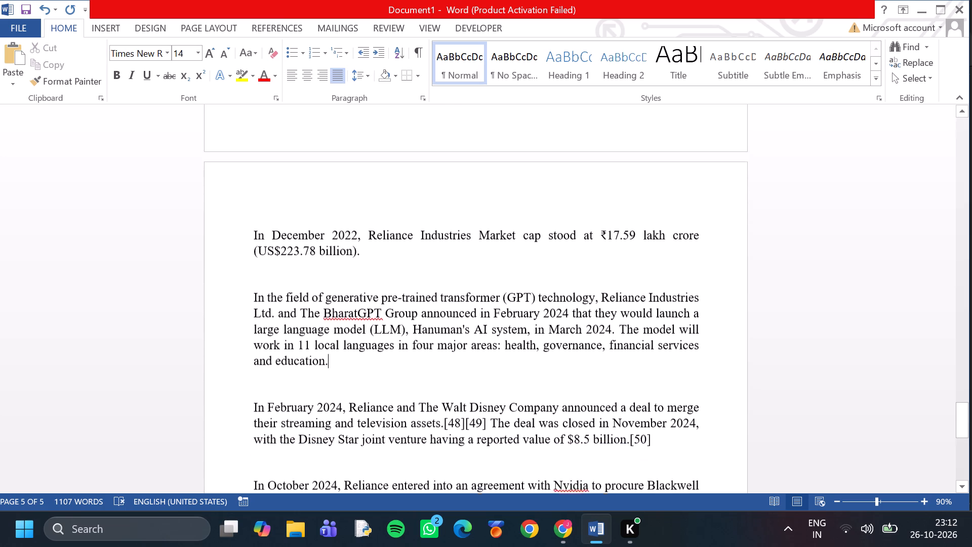
pyautogui.scroll(-2, 438, 325)
pyautogui.moveTo(655, 358); pyautogui.dragTo(656, 358)
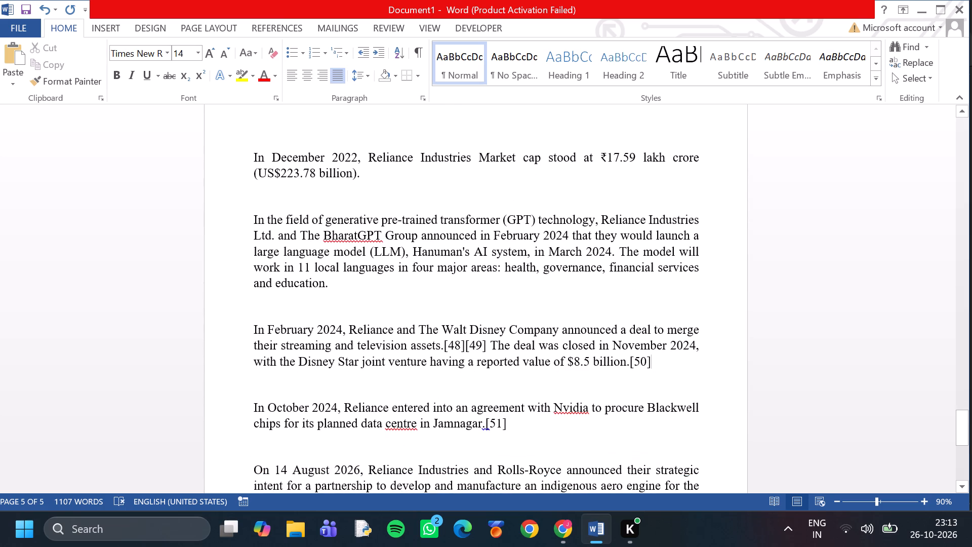
pyautogui.moveTo(656, 358); pyautogui.dragTo(632, 367)
pyautogui.press('BackSpace')
pyautogui.press('BackSpace')
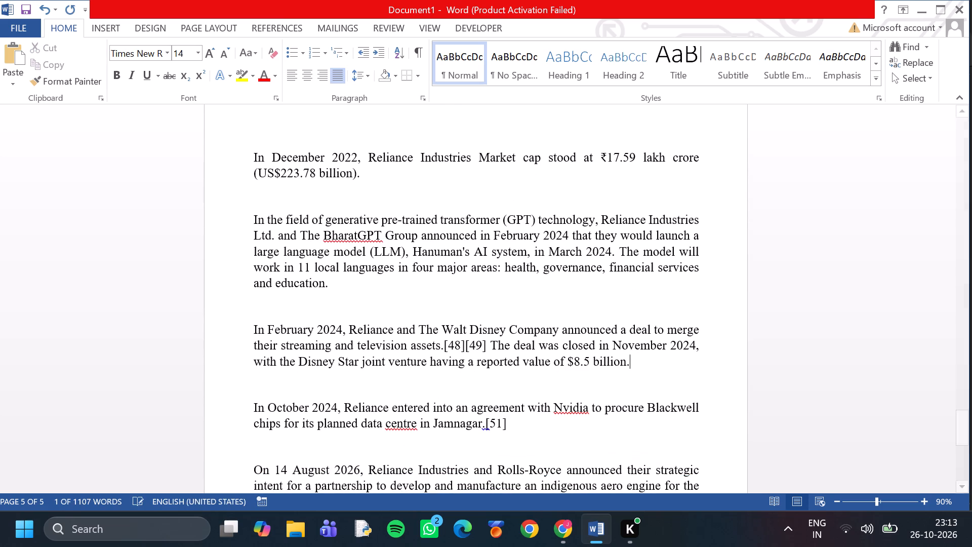
# Delete the "[48][49]" markers and the following space after "television assets." in the February 2024 Walt Disney paragraph.
pyautogui.click(490, 351)
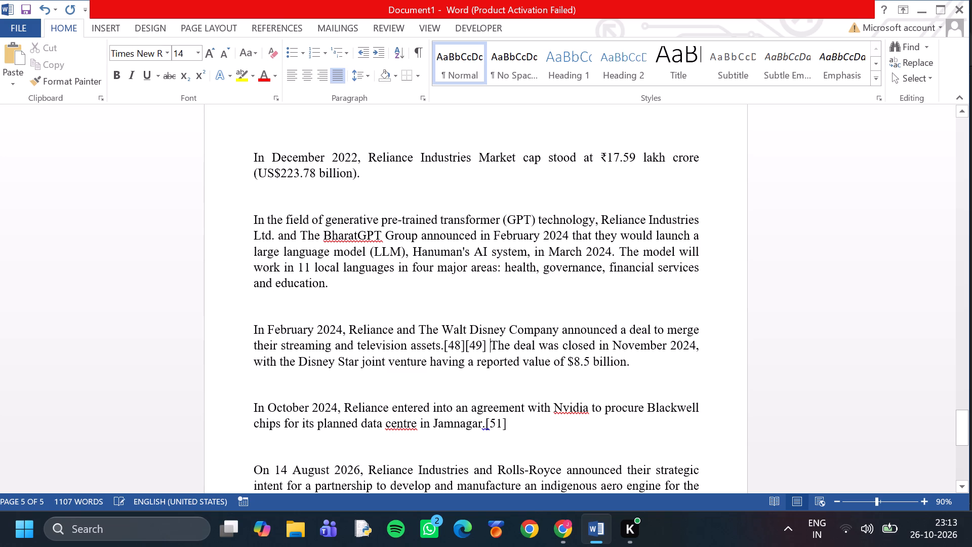
pyautogui.press('BackSpace')
pyautogui.press('BackSpace')
pyautogui.press('BackSpace')
pyautogui.press('BackSpace')
pyautogui.press('BackSpace')
pyautogui.press('BackSpace')
pyautogui.press('BackSpace')
pyautogui.press('BackSpace')
pyautogui.press('BackSpace')
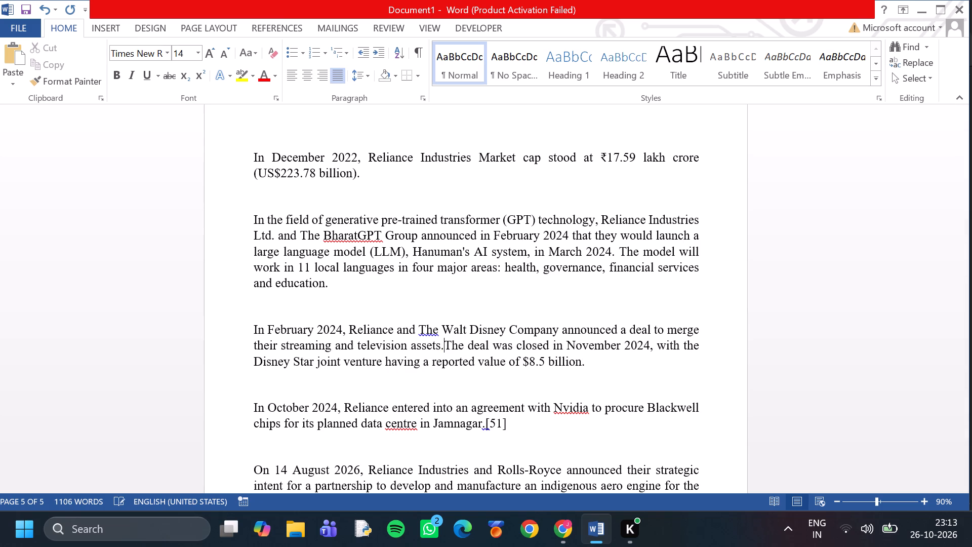
# Delete the "[51]" marker after "Jamnagar." at the end of the October 2024 Nvidia paragraph.
pyautogui.scroll(-5, 492, 344)
pyautogui.click(511, 267)
pyautogui.press('BackSpace')
pyautogui.press('BackSpace')
pyautogui.press('BackSpace')
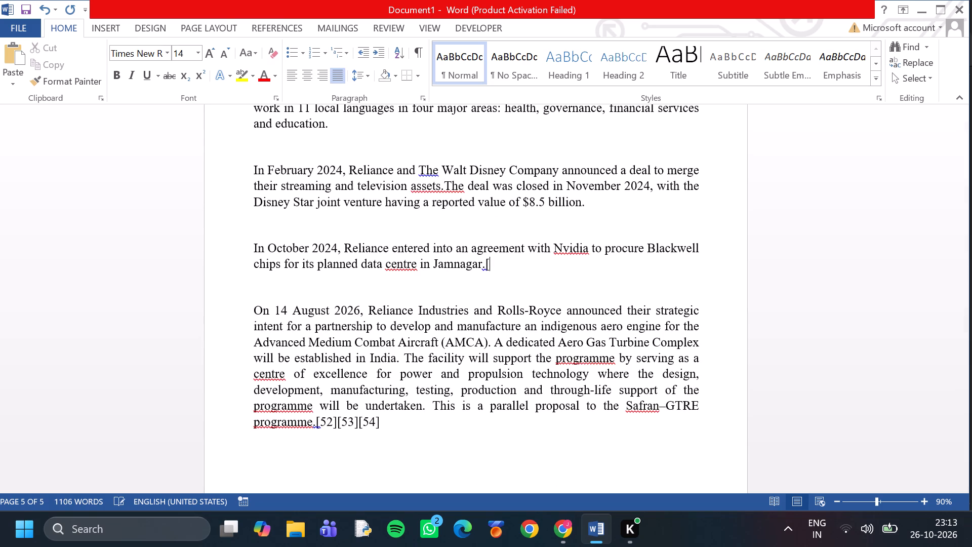
pyautogui.press('BackSpace')
# Delete the "[52][53][54]" markers at the end of the 14 August 2026 Rolls-Royce paragraph.
pyautogui.scroll(-3, 511, 267)
pyautogui.scroll(-2, 571, 285)
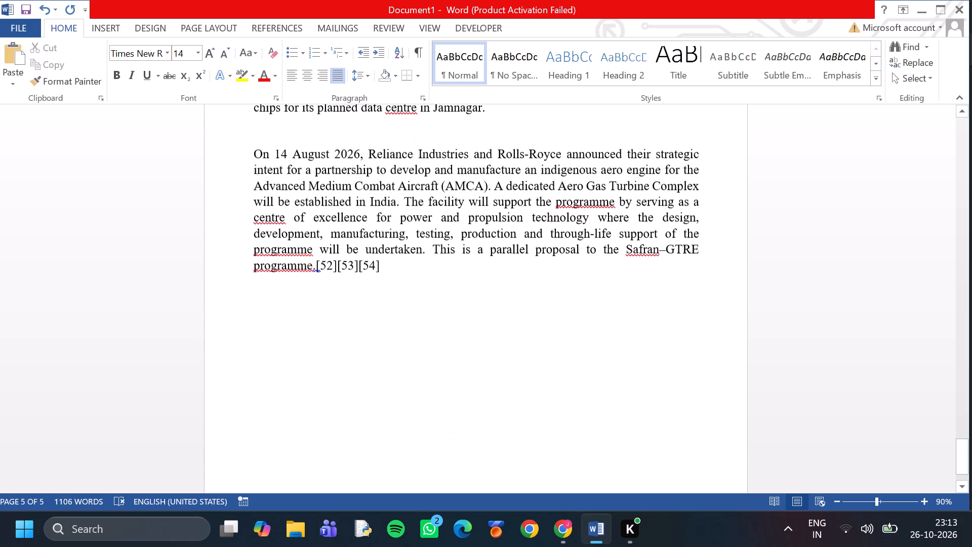
pyautogui.scroll(-1, 487, 237)
pyautogui.click(407, 233)
pyautogui.press('BackSpace')
pyautogui.press('BackSpace')
pyautogui.press('BackSpace')
pyautogui.press('BackSpace')
pyautogui.press('BackSpace')
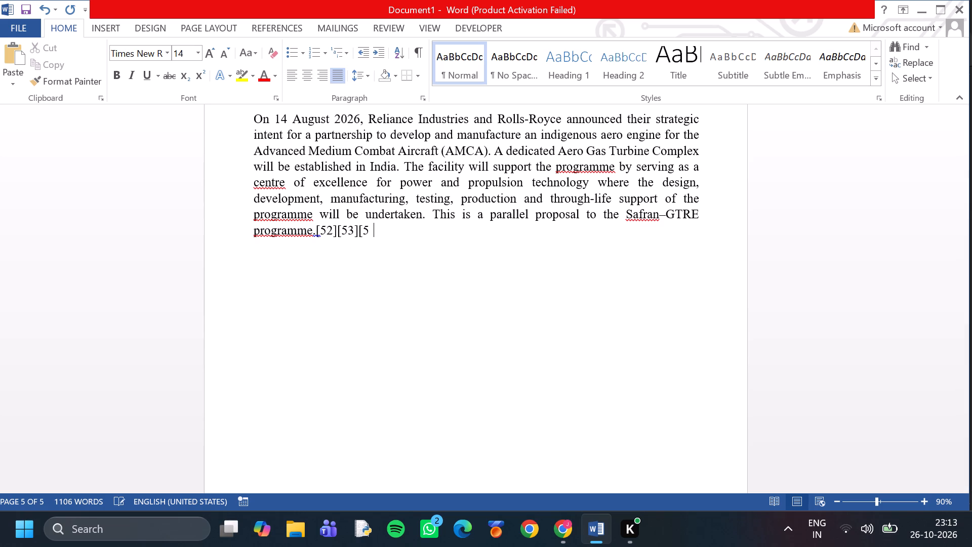
pyautogui.press('BackSpace')
pyautogui.press('BackSpace')
pyautogui.press('BackSpace')
pyautogui.press('BackSpace')
pyautogui.press('BackSpace')
pyautogui.press('BackSpace')
pyautogui.press('BackSpace')
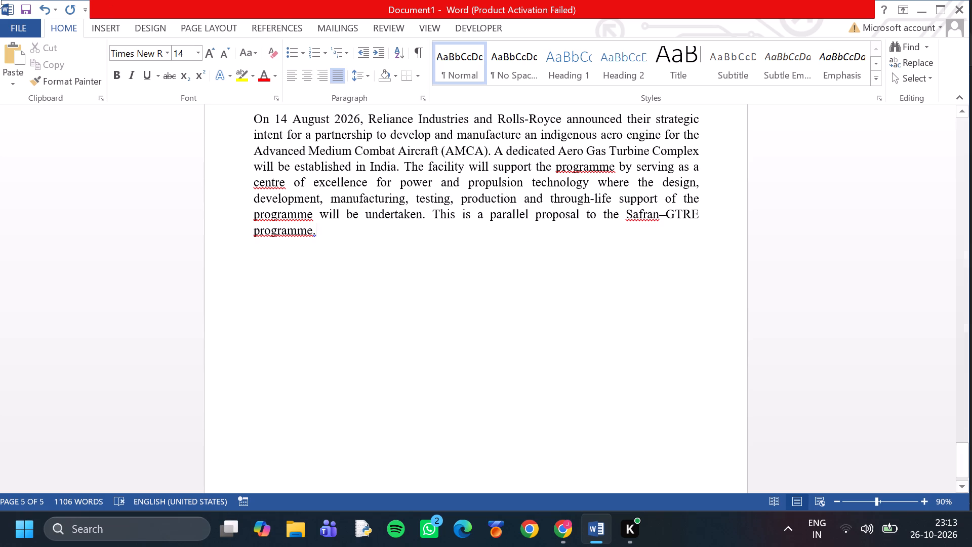
# Run the spelling and grammar check, ignoring all occurrences of flagged words such as "Safran", "programme" and "tonnes".
pyautogui.click(275, 16)
pyautogui.click(286, 35)
pyautogui.click(308, 24)
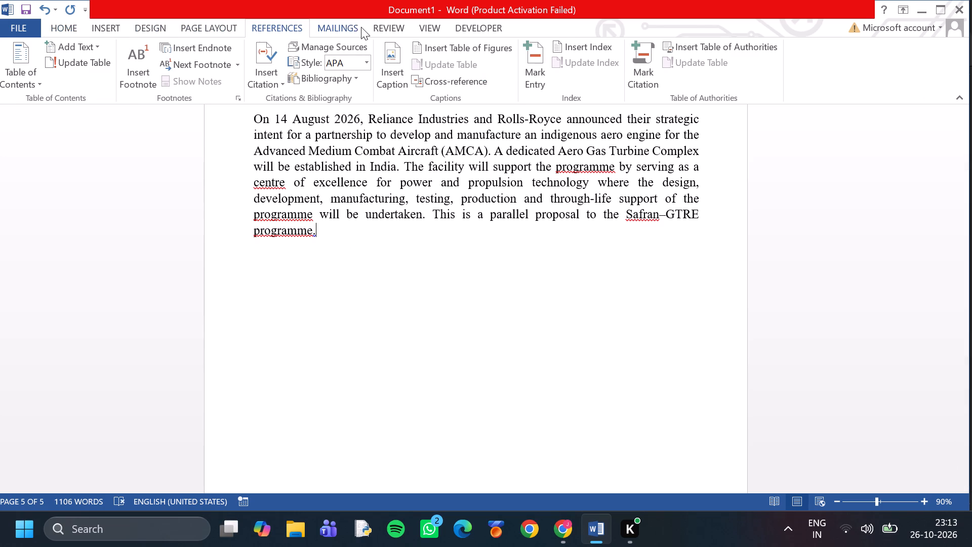
pyautogui.click(361, 27)
pyautogui.click(373, 27)
pyautogui.click(23, 59)
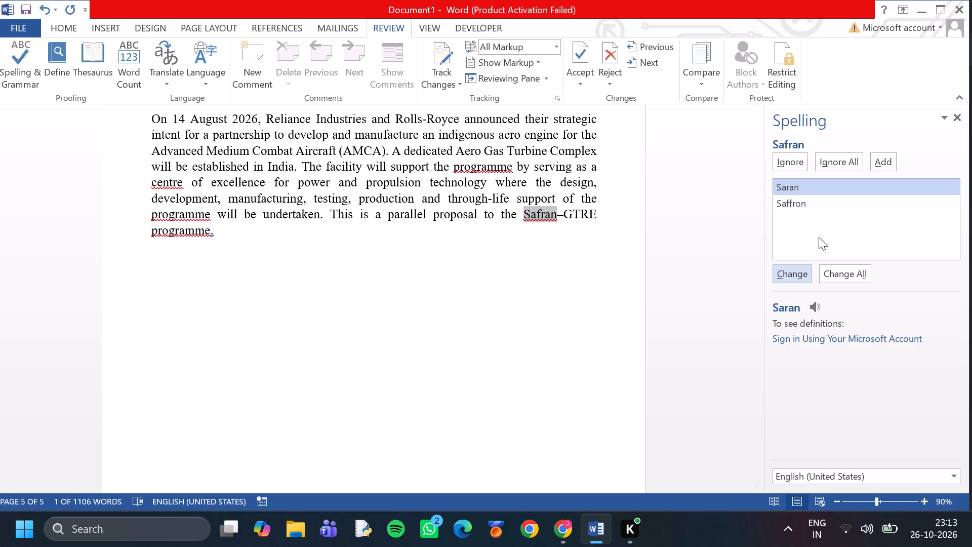
pyautogui.click(832, 167)
pyautogui.doubleClick(832, 166)
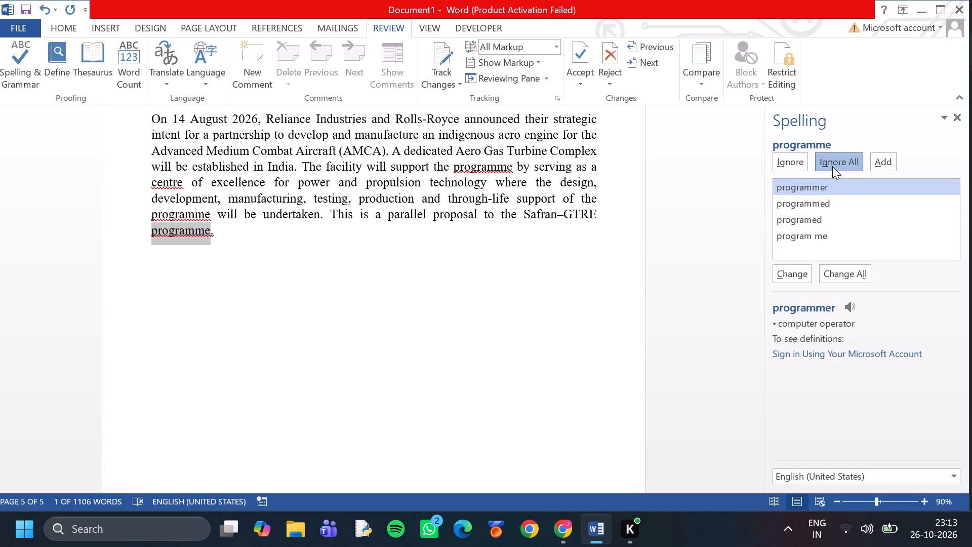
pyautogui.tripleClick(832, 166)
pyautogui.tripleClick(832, 166)
pyautogui.tripleClick(832, 166)
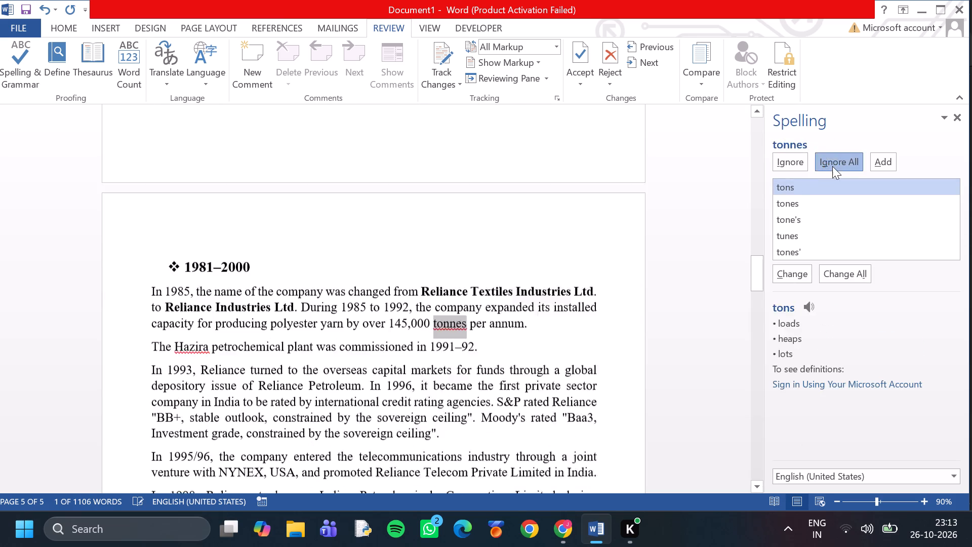
pyautogui.tripleClick(832, 166)
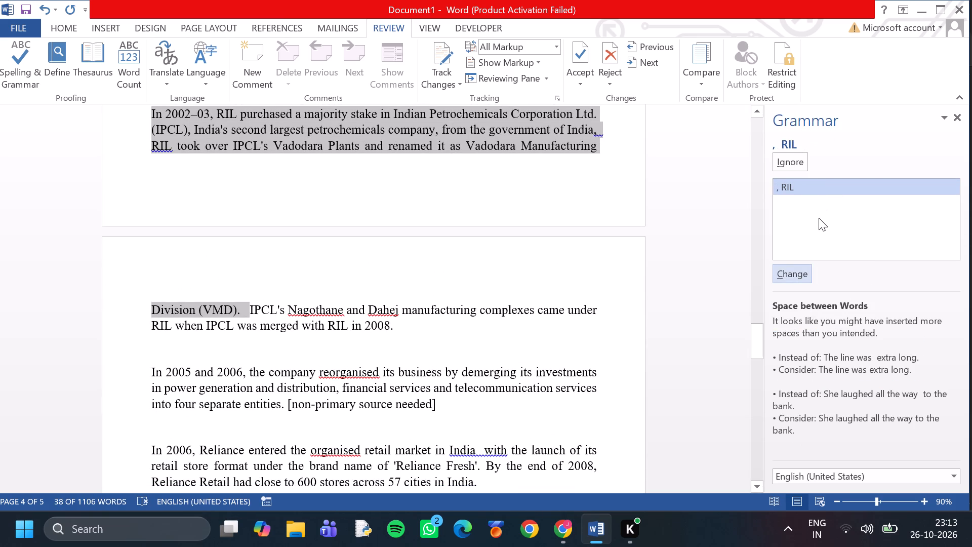
# Ignore the spacing suggestion for ", RIL" and all occurrences of "Nagothane", "Dahej", "reorganised" and "organised".
pyautogui.click(792, 160)
pyautogui.tripleClick(829, 161)
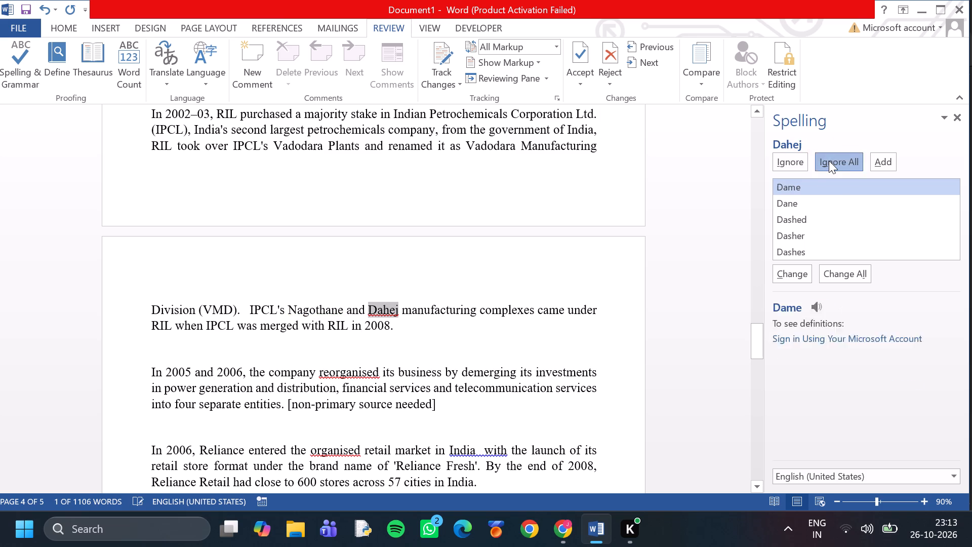
pyautogui.tripleClick(829, 161)
pyautogui.click(808, 163)
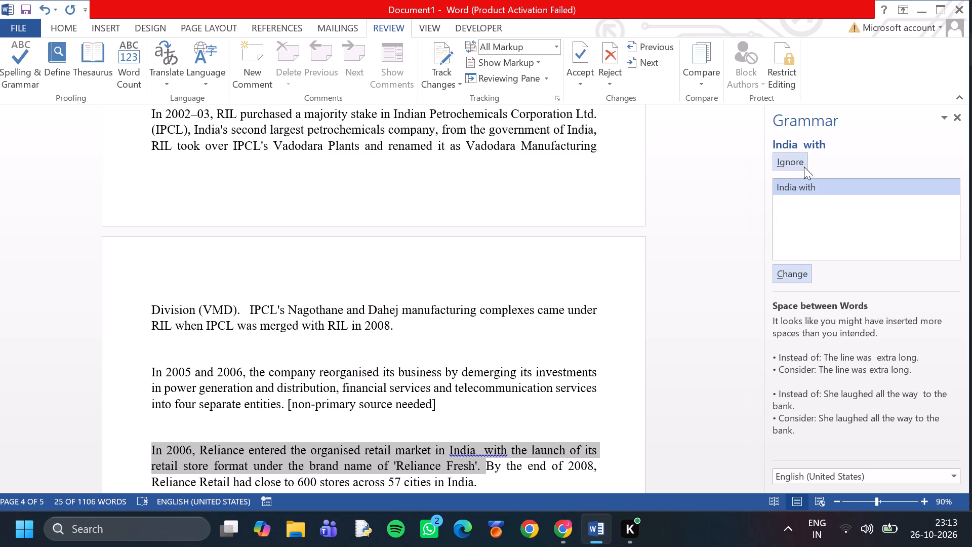
# Delete the extra space between "India" and "with" in the 2006 retail market paragraph.
pyautogui.click(484, 446)
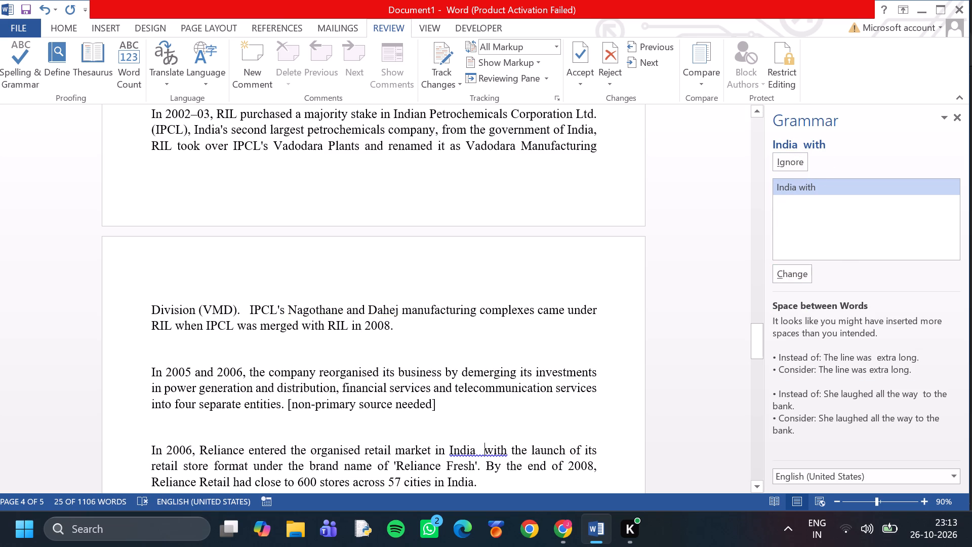
pyautogui.press('BackSpace')
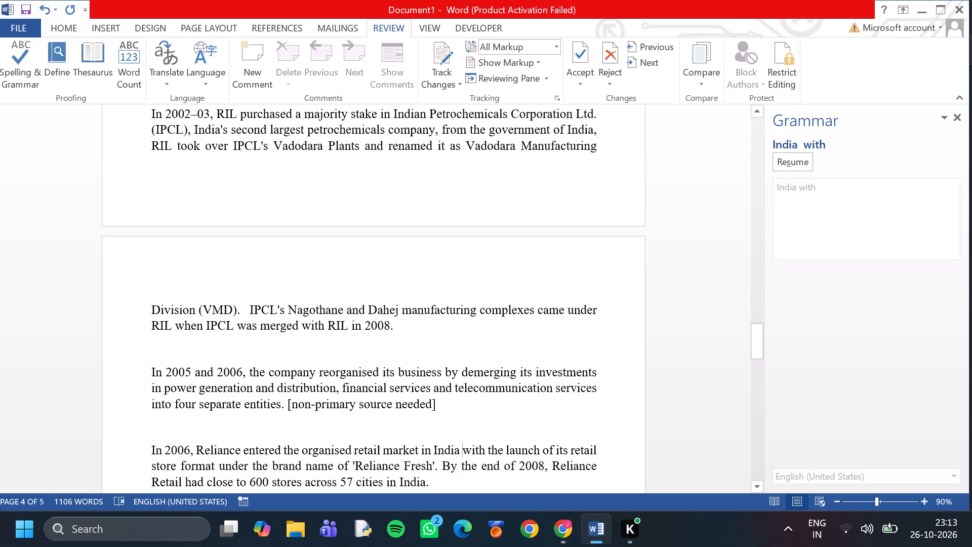
# Resume the check and ignore all occurrences of "Infotel".
pyautogui.click(795, 160)
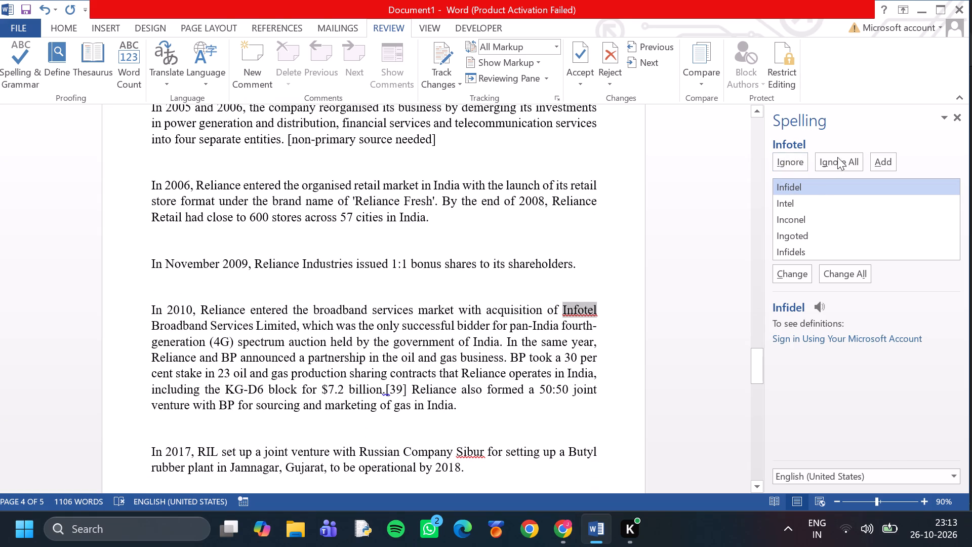
pyautogui.click(840, 155)
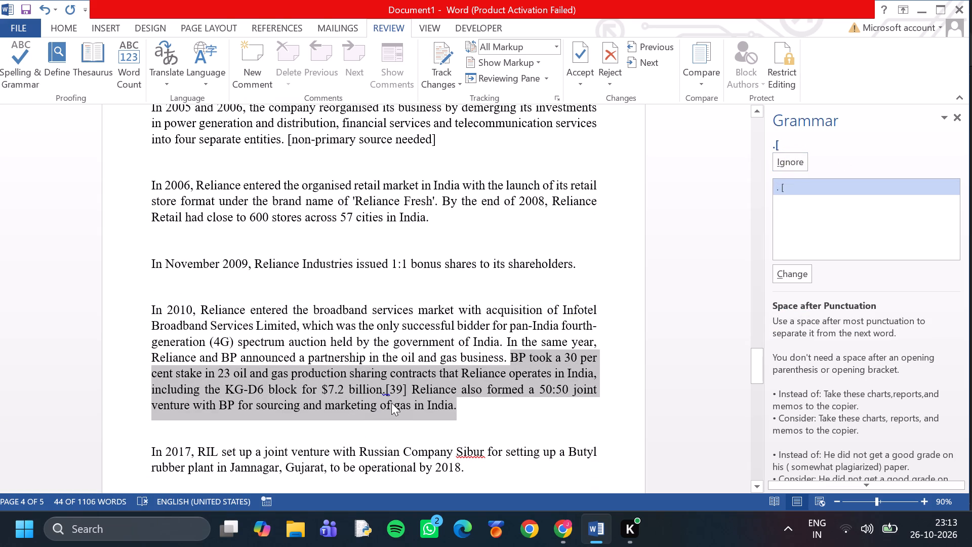
# Delete the "[39]" marker after "$7.2 billion." in the 2010 paragraph and accept the spacing correction "billion. Reliance".
pyautogui.click(410, 389)
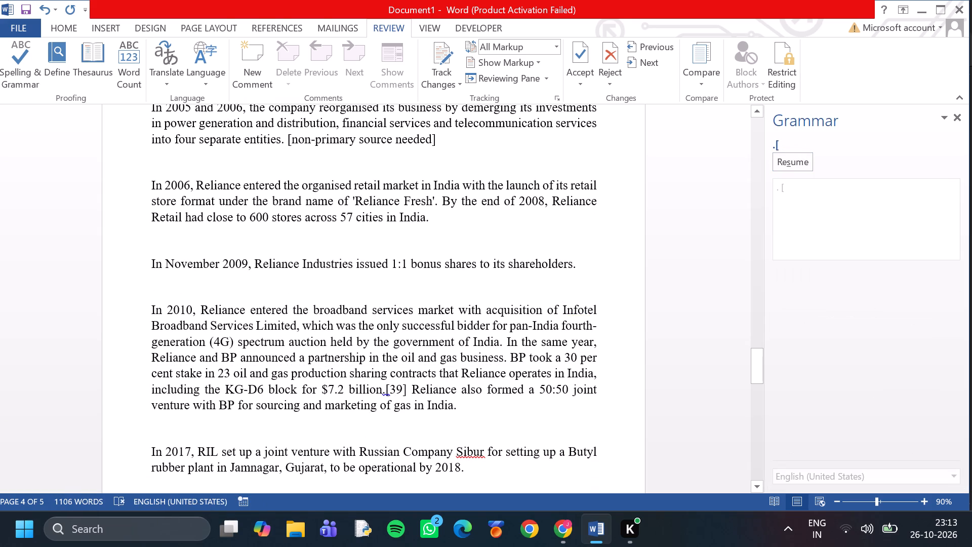
pyautogui.press('BackSpace')
pyautogui.press('BackSpace')
pyautogui.press('BackSpace')
pyautogui.press('BackSpace')
pyautogui.press('BackSpace')
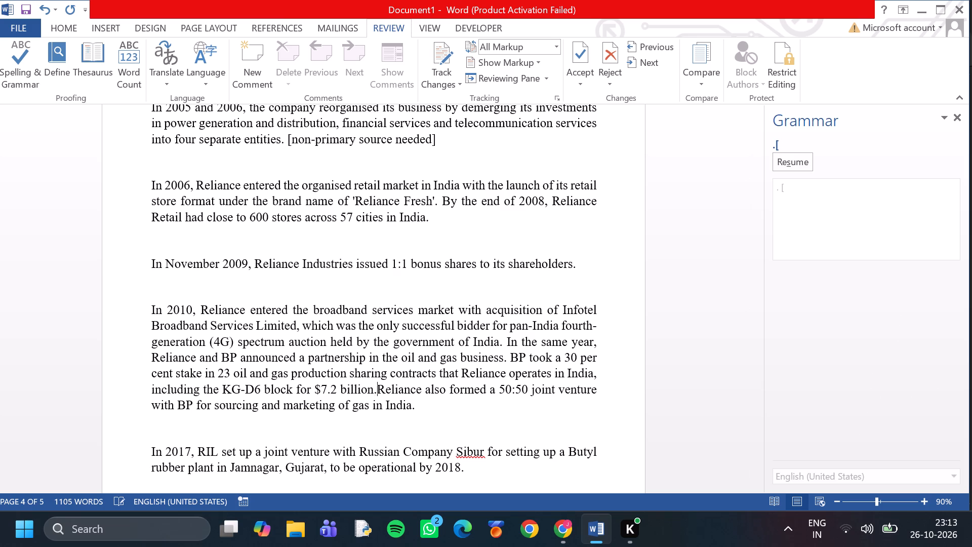
pyautogui.click(794, 166)
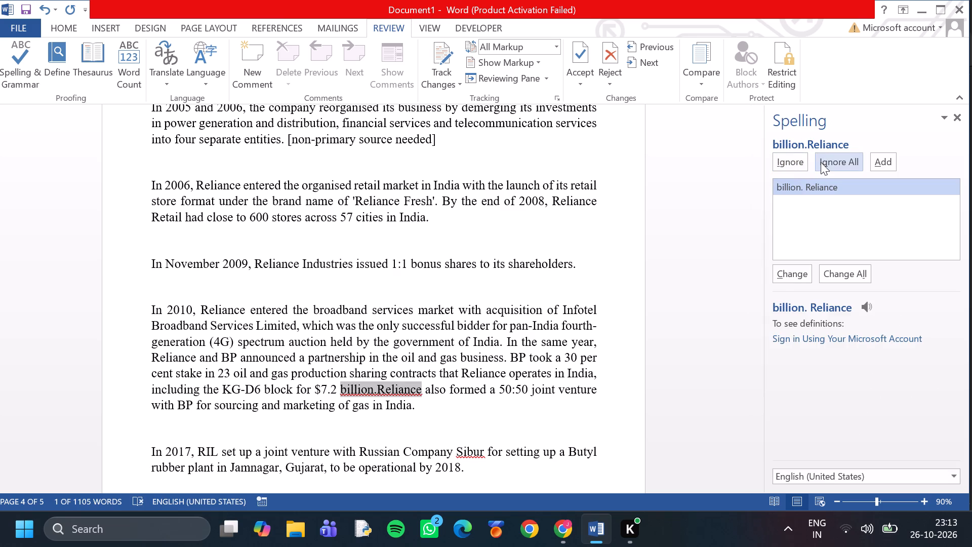
pyautogui.click(787, 275)
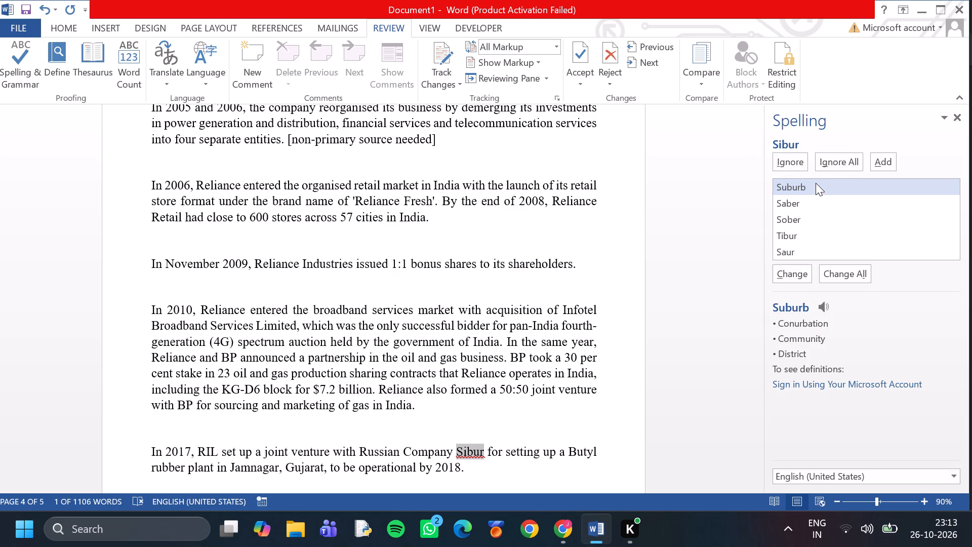
# Ignore all occurrences of "Sibur", "Fynd" and the flagged word that follows them.
pyautogui.click(859, 157)
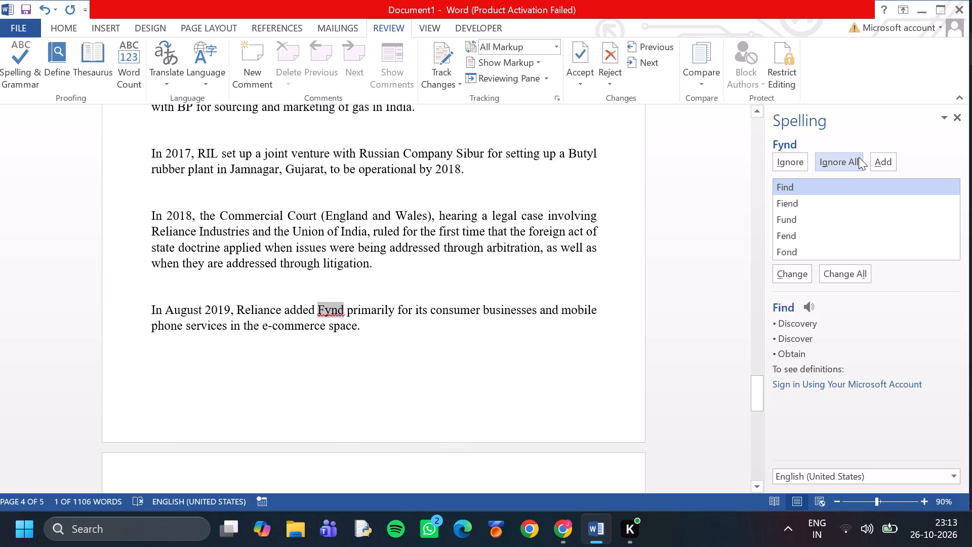
pyautogui.click(859, 157)
pyautogui.click(859, 157)
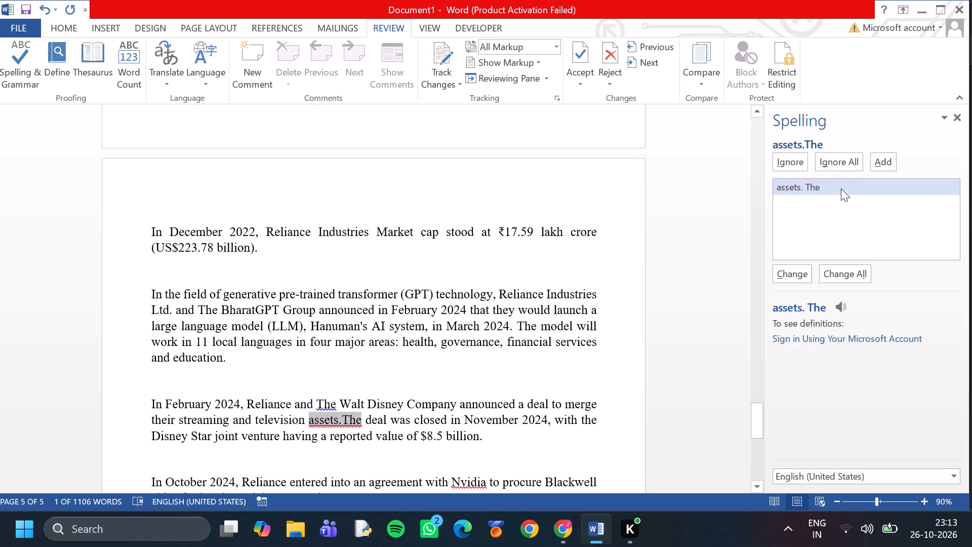
# Accept the spacing correction "assets. The" in the February 2024 Walt Disney paragraph.
pyautogui.click(780, 268)
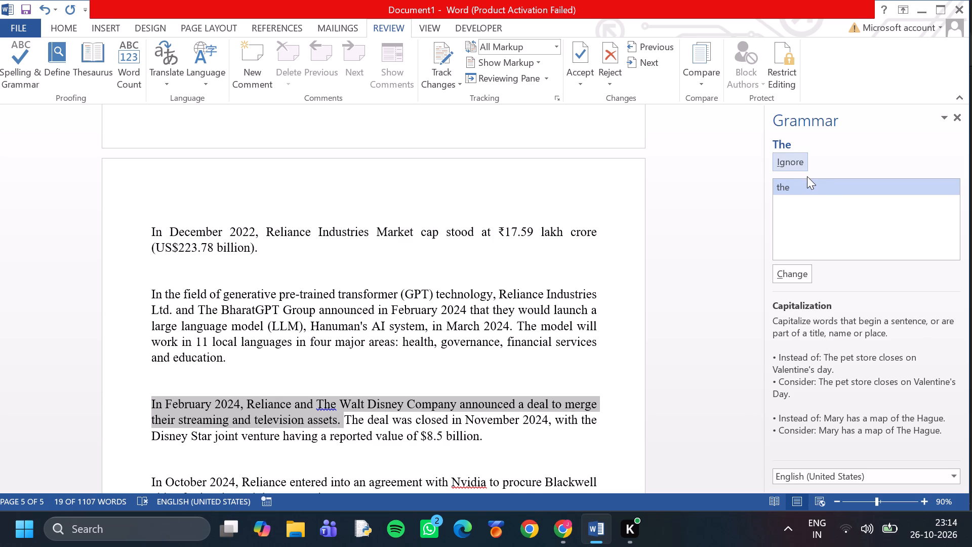
# Ignore the capitalization suggestion for "The" and all occurrences of "Nvidia", then finish the spelling and grammar check.
pyautogui.click(791, 170)
pyautogui.click(831, 165)
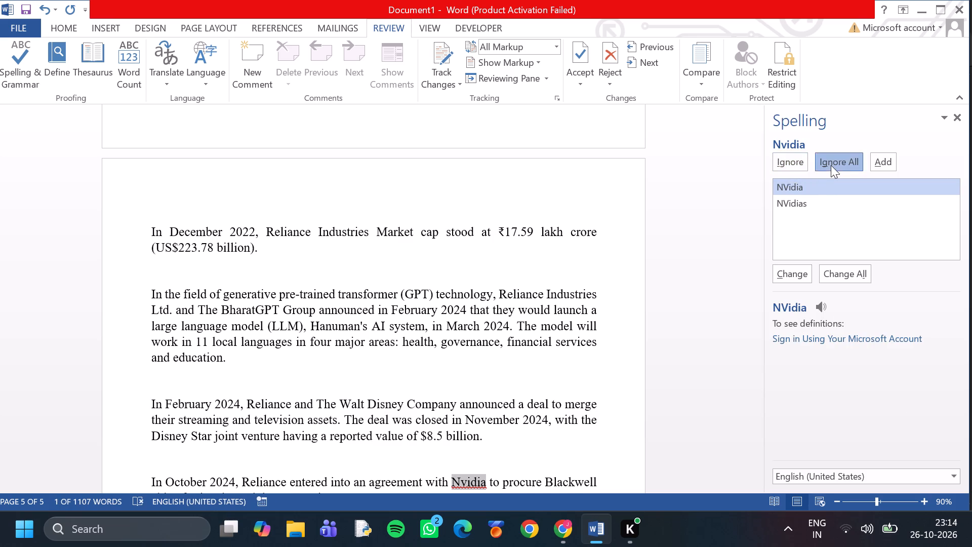
pyautogui.click(830, 164)
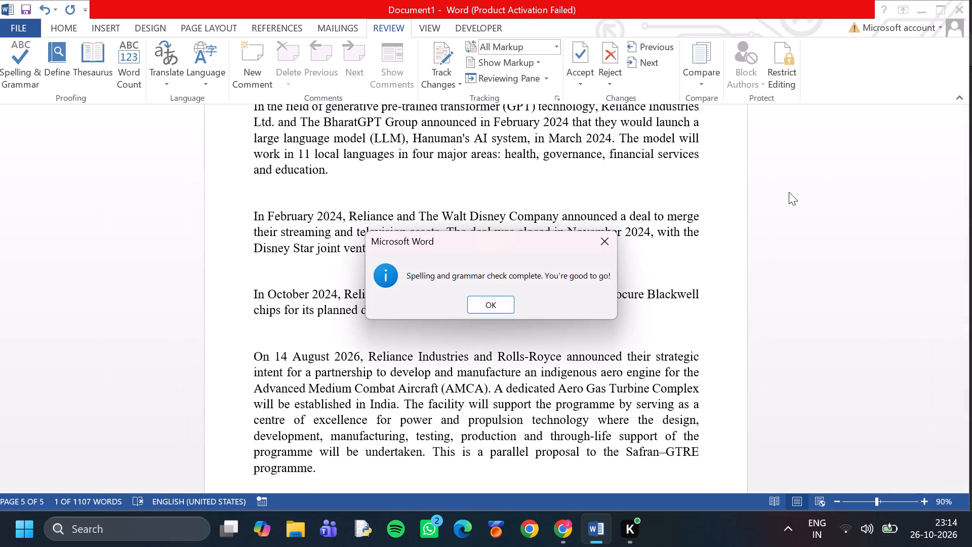
pyautogui.click(485, 320)
pyautogui.click(494, 305)
# Apply justified alignment to all the body text under "2001 onwards" through the end of the document.
pyautogui.scroll(9, 496, 296)
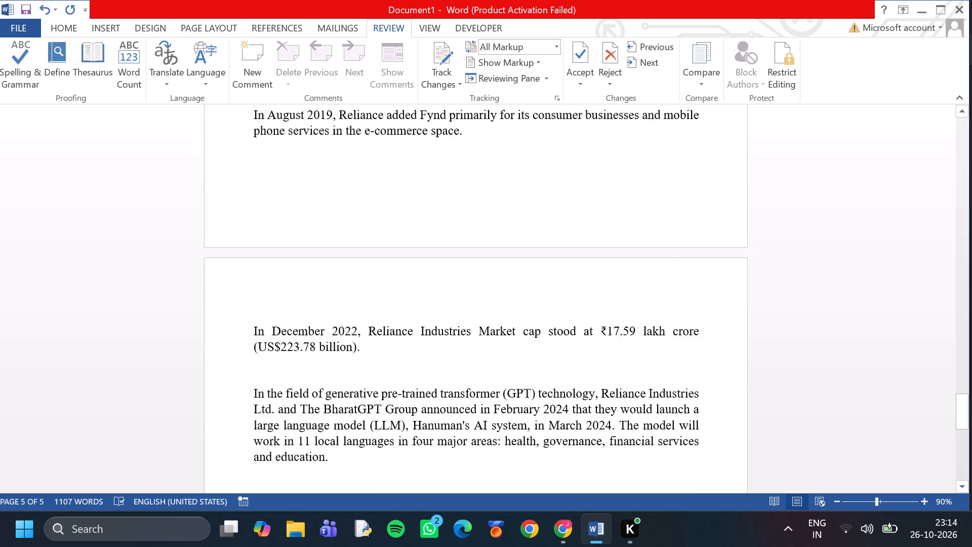
pyautogui.scroll(3, 493, 286)
pyautogui.scroll(-1, 490, 279)
pyautogui.scroll(7, 490, 279)
pyautogui.scroll(14, 482, 272)
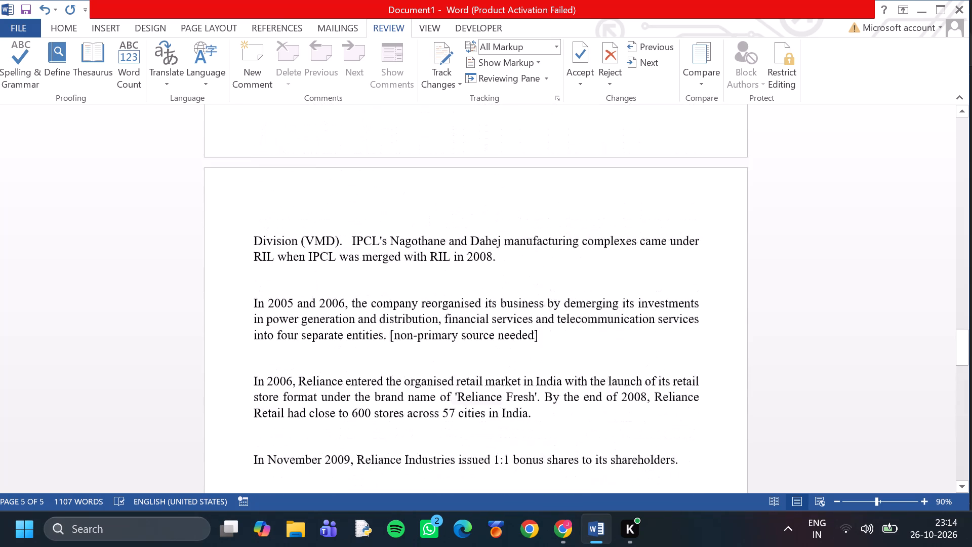
pyautogui.scroll(12, 462, 251)
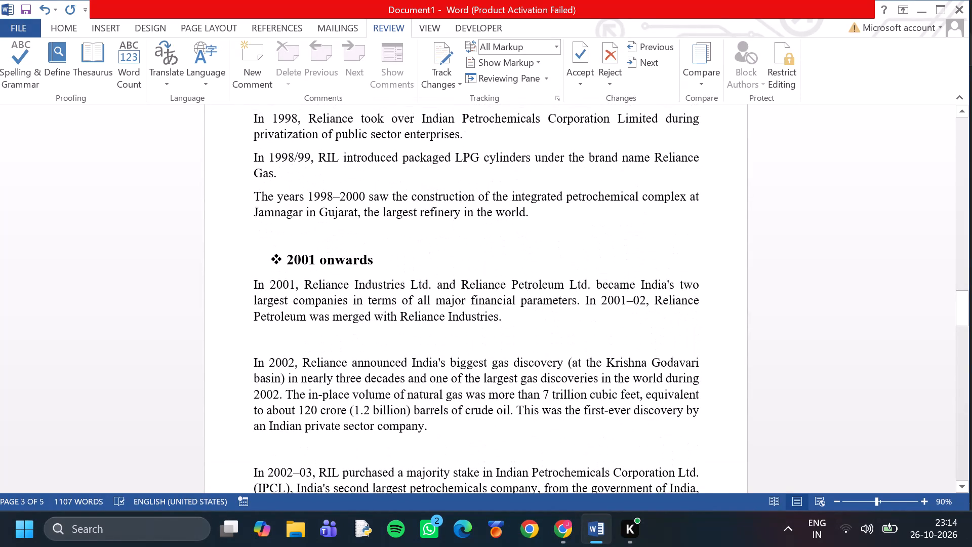
pyautogui.moveTo(247, 286); pyautogui.dragTo(557, 546)
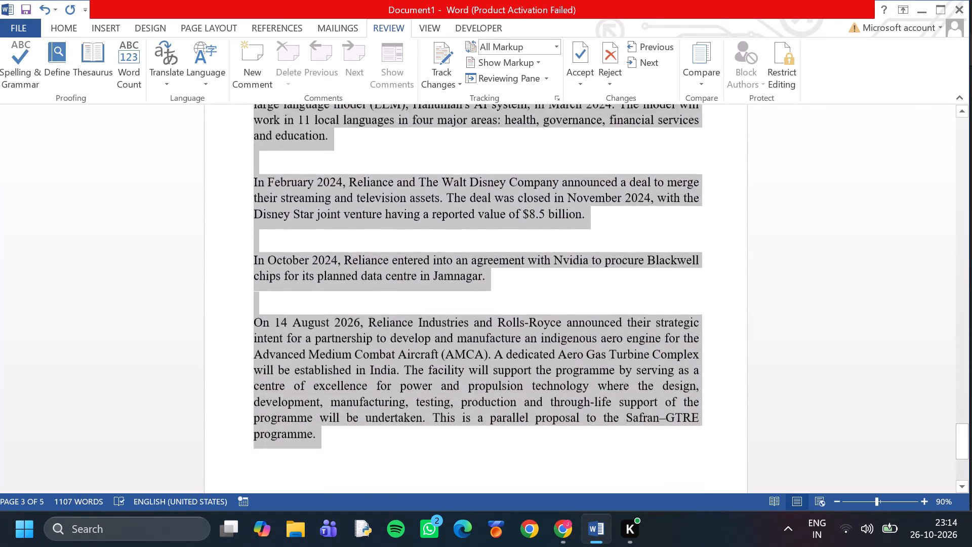
pyautogui.moveTo(557, 546); pyautogui.dragTo(561, 419)
pyautogui.click(69, 28)
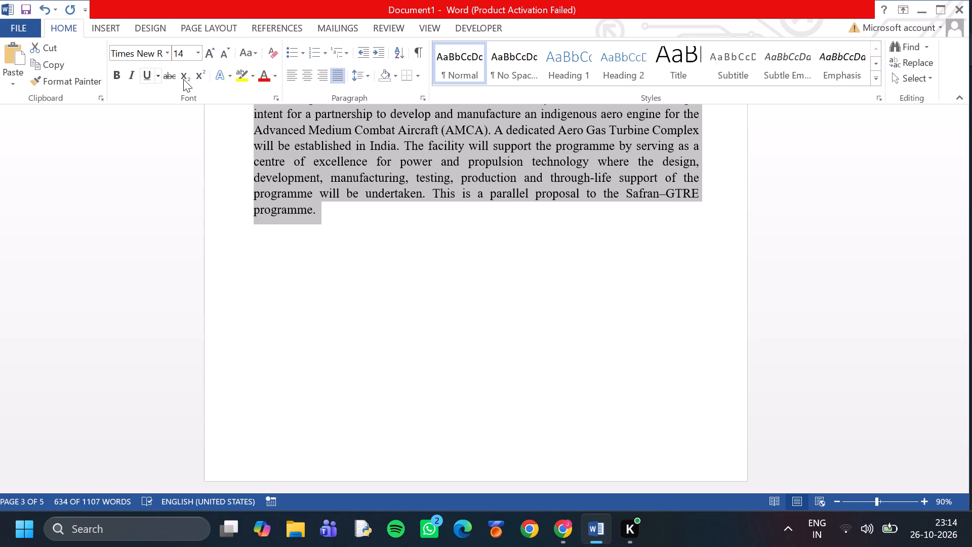
pyautogui.doubleClick(332, 79)
pyautogui.scroll(2, 358, 208)
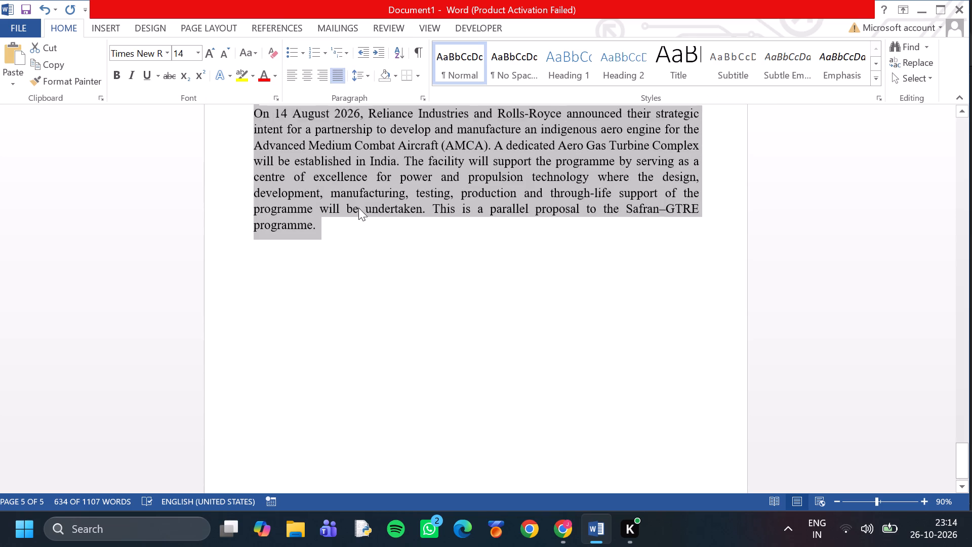
pyautogui.click(358, 204)
# Review the document's text and headings from the last page back to the Introduction and History sections.
pyautogui.scroll(7, 359, 193)
pyautogui.scroll(6, 439, 210)
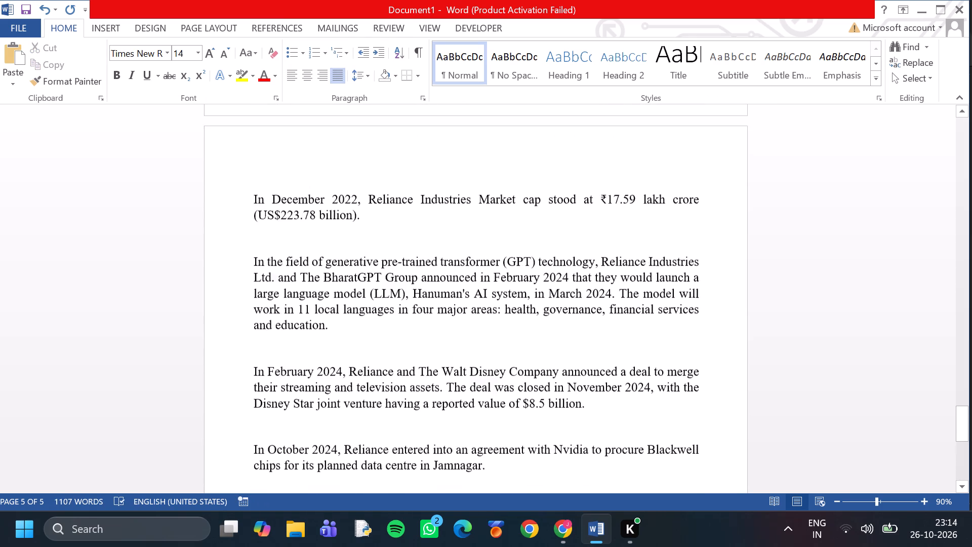
pyautogui.scroll(1, 439, 210)
pyautogui.scroll(20, 439, 210)
pyautogui.scroll(6, 439, 210)
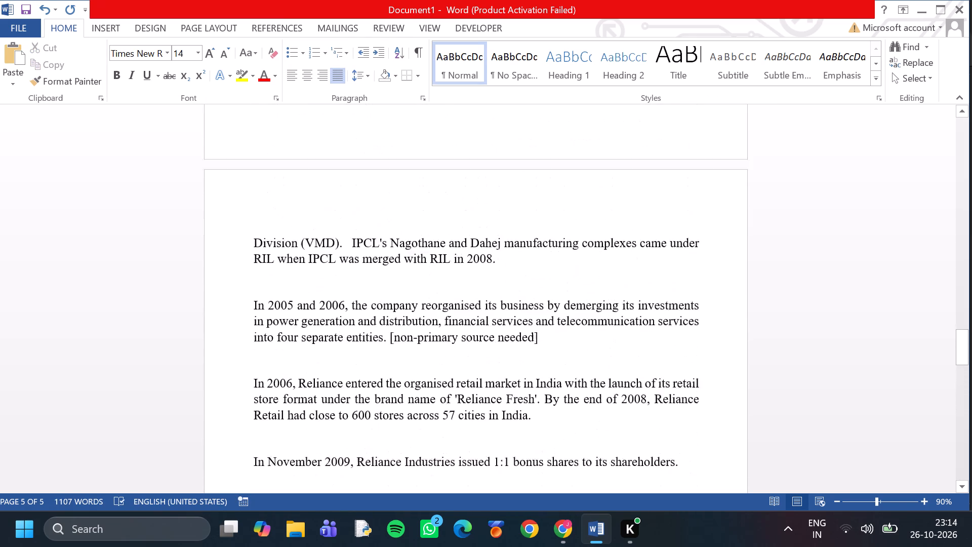
pyautogui.scroll(20, 452, 188)
pyautogui.scroll(2, 452, 188)
pyautogui.scroll(-8, 452, 188)
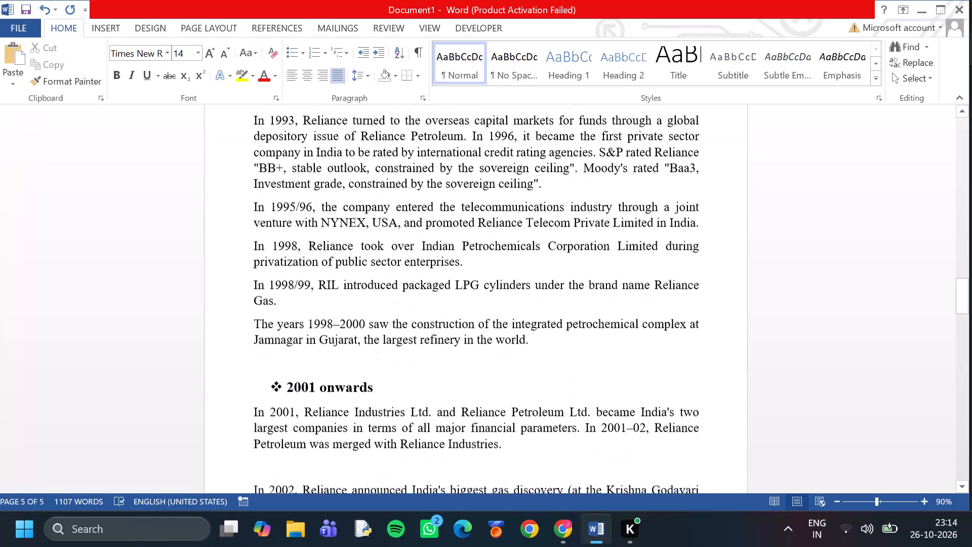
pyautogui.scroll(20, 452, 188)
pyautogui.scroll(6, 452, 188)
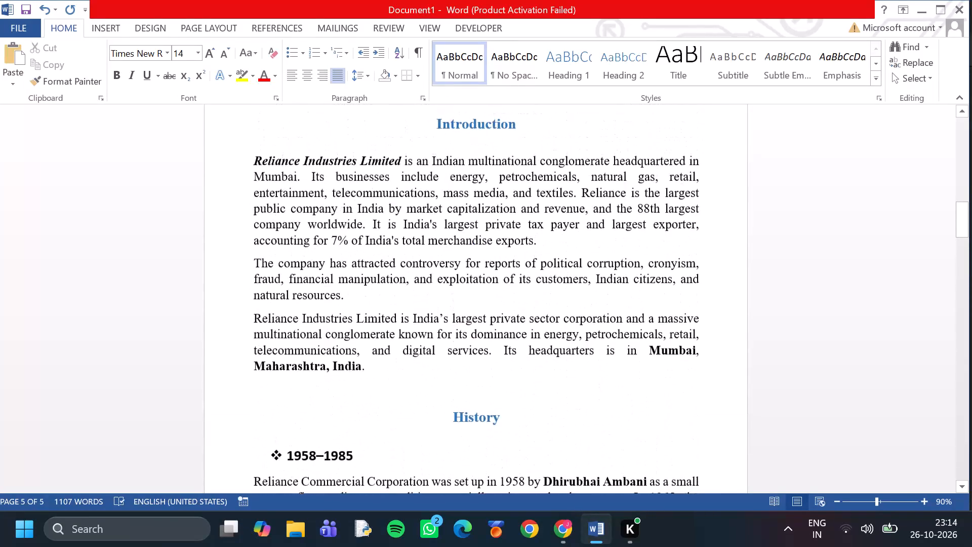
pyautogui.scroll(-3, 452, 188)
pyautogui.scroll(-2, 491, 288)
pyautogui.click(489, 260)
pyautogui.click(353, 302)
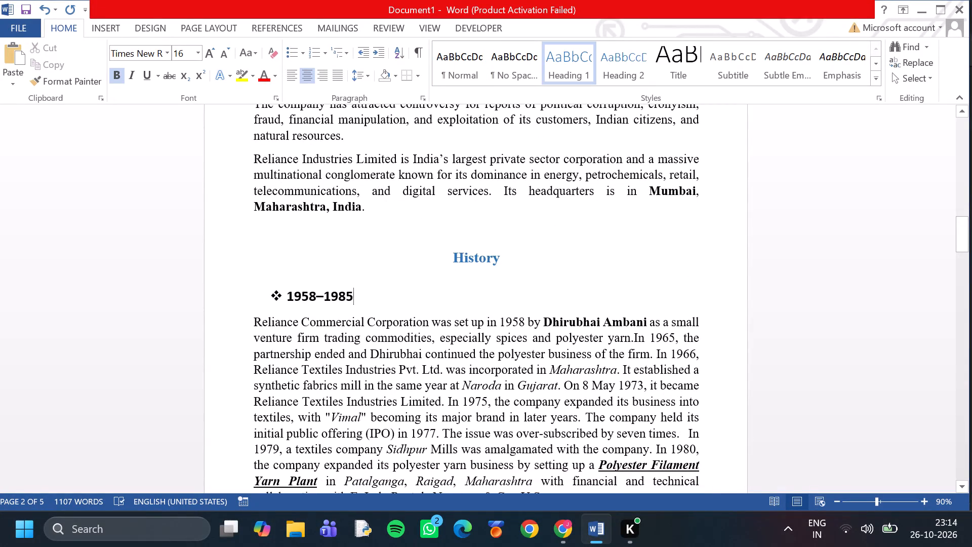
# Set the font size of the "History" heading to 18.
pyautogui.moveTo(504, 264); pyautogui.dragTo(454, 263)
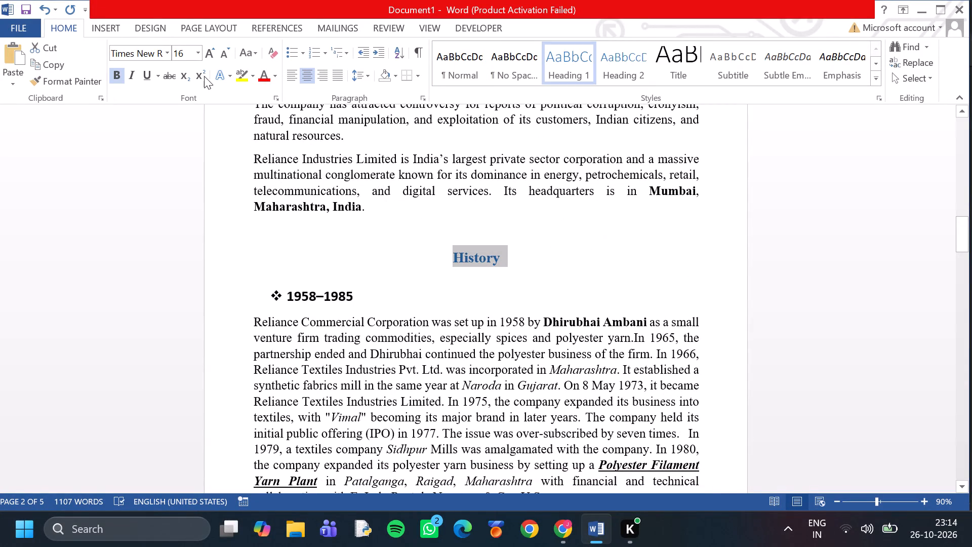
pyautogui.doubleClick(194, 59)
pyautogui.moveTo(179, 162); pyautogui.dragTo(179, 163)
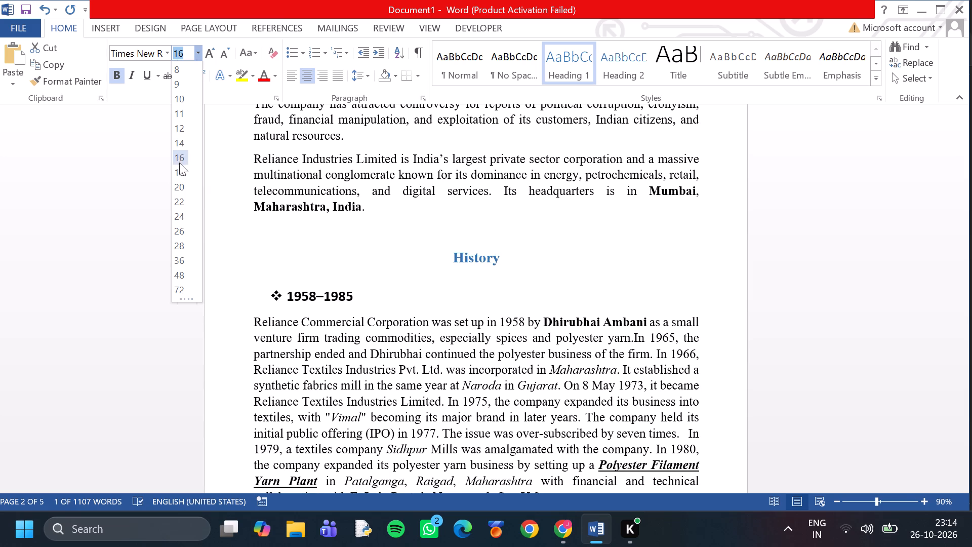
pyautogui.moveTo(179, 163); pyautogui.dragTo(181, 169)
# Set the font size of the "Introduction" heading to 18.
pyautogui.scroll(7, 472, 233)
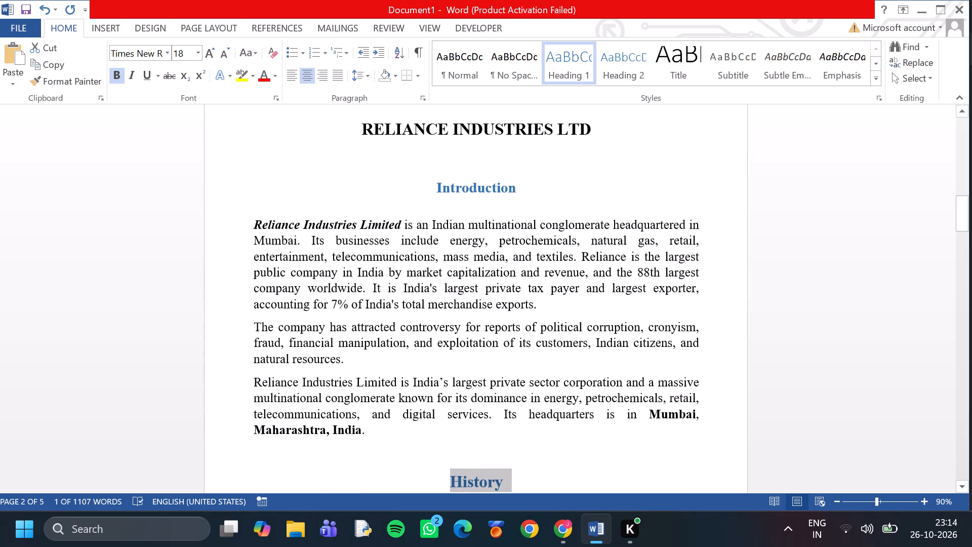
pyautogui.moveTo(520, 185); pyautogui.dragTo(432, 186)
pyautogui.click(200, 57)
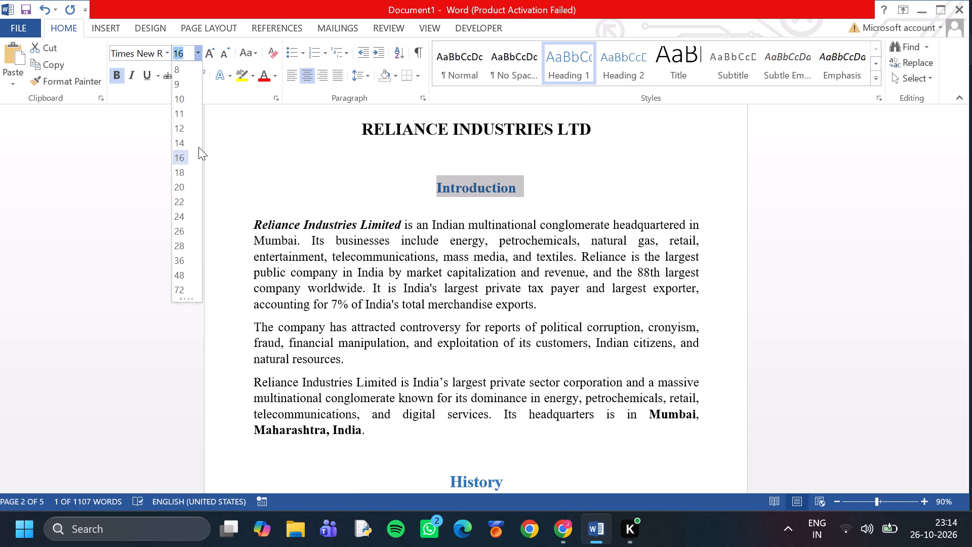
pyautogui.doubleClick(189, 173)
pyautogui.click(187, 173)
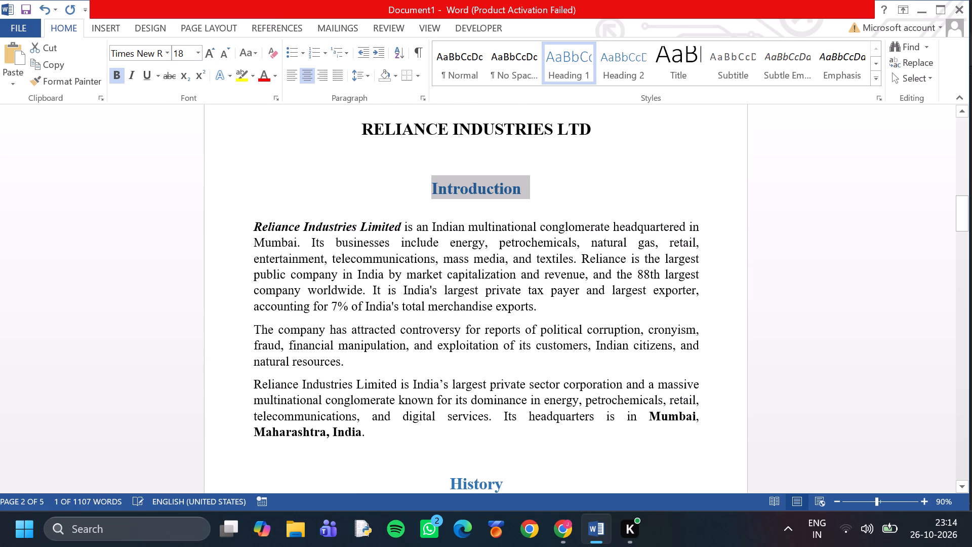
# Set the font size of the "RELIANCE INDUSTRIES LTD" title above the Introduction to 20.
pyautogui.moveTo(631, 142); pyautogui.dragTo(386, 141)
pyautogui.click(200, 53)
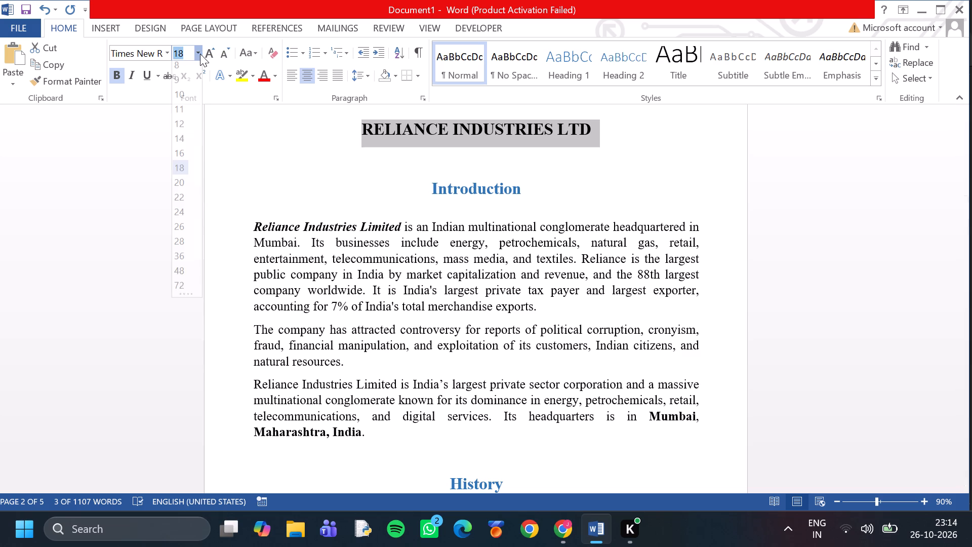
pyautogui.click(181, 184)
pyautogui.scroll(-1, 508, 182)
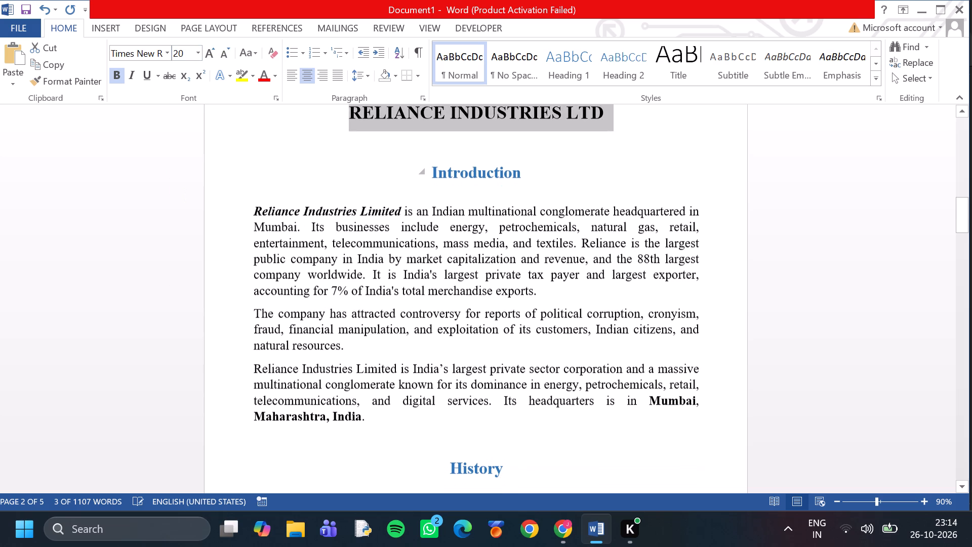
pyautogui.click(483, 148)
# Add two new empty paragraphs after the document's final paragraph, which ends with the Safran–GTRE programme.
pyautogui.scroll(-7, 508, 185)
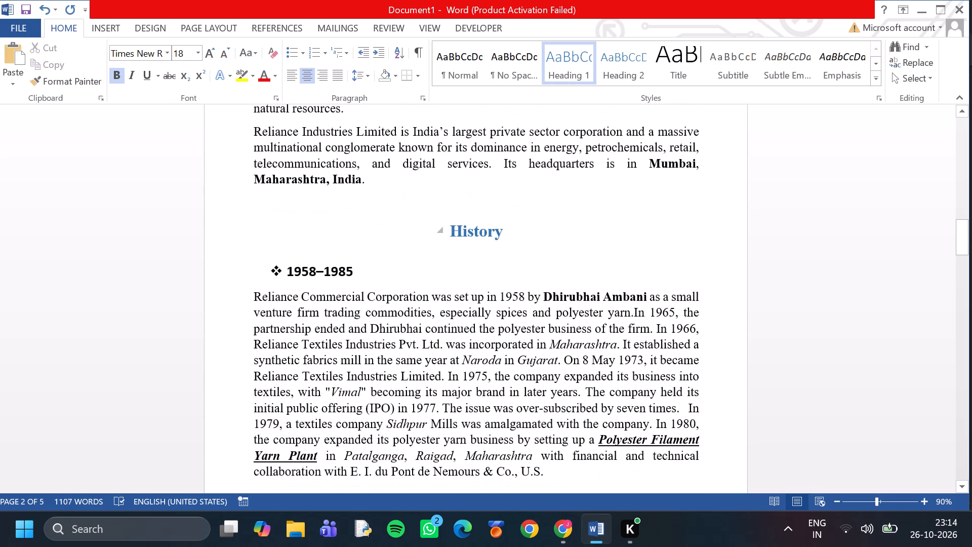
pyautogui.scroll(-19, 451, 229)
pyautogui.scroll(1, 469, 223)
pyautogui.scroll(-8, 469, 223)
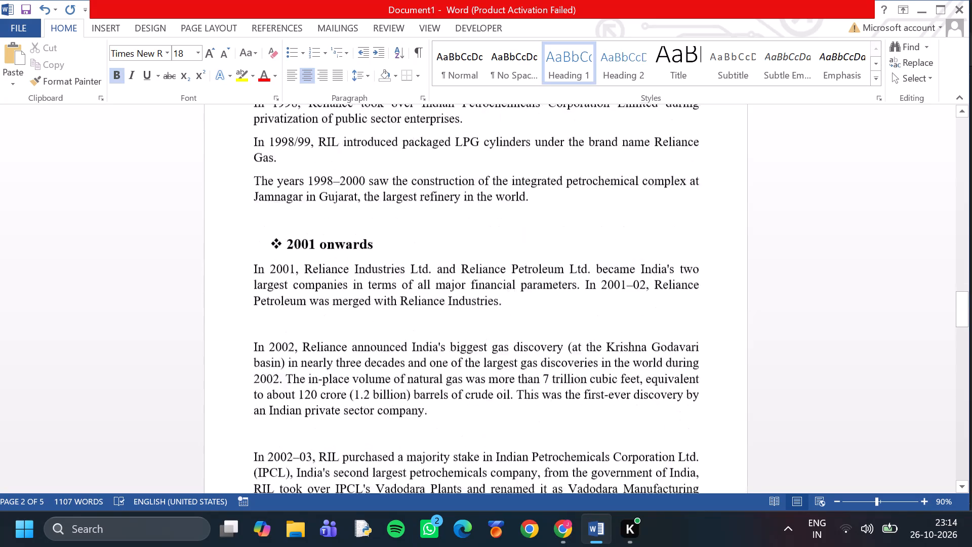
pyautogui.scroll(-20, 473, 220)
pyautogui.scroll(-6, 473, 220)
pyautogui.scroll(1, 477, 218)
pyautogui.scroll(-7, 477, 218)
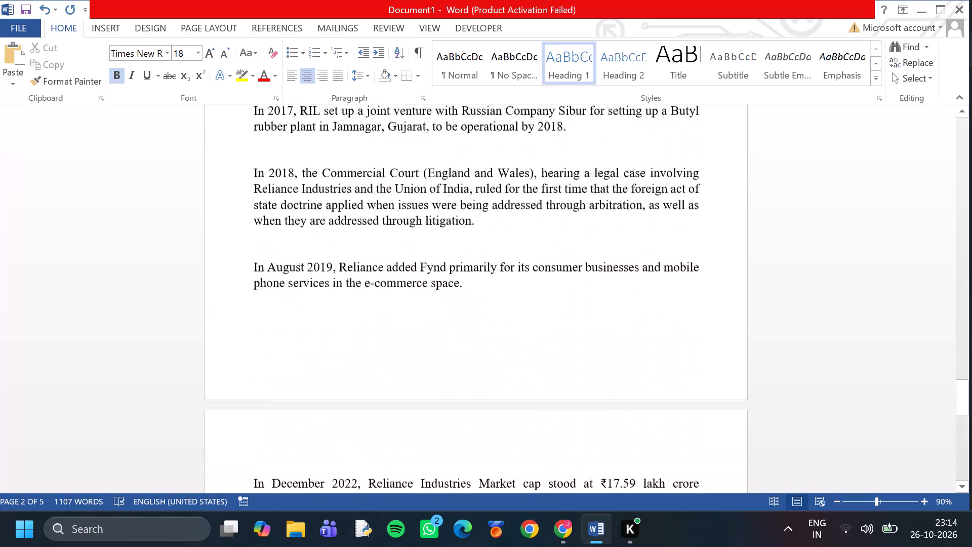
pyautogui.scroll(-20, 477, 218)
pyautogui.scroll(-2, 477, 218)
pyautogui.click(461, 222)
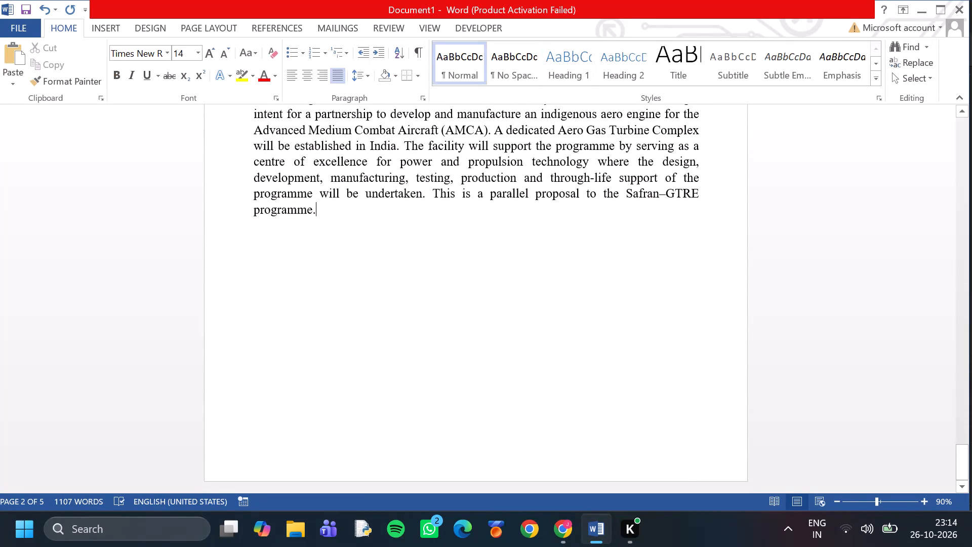
pyautogui.press('Return')
pyautogui.press('Return')
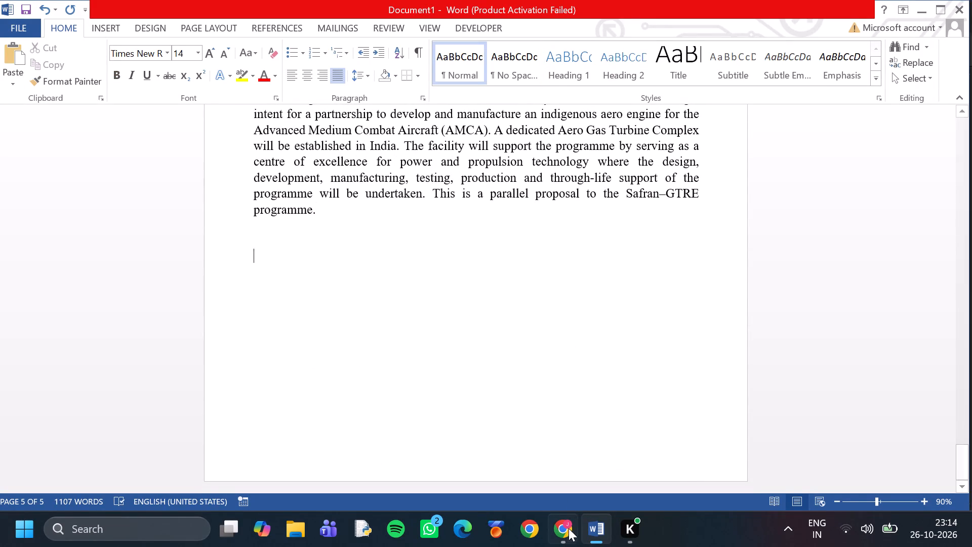
# Switch to Chrome and look through the Reliance Industries Wikipedia article from Listing to Awards and recognition for further content.
pyautogui.click(569, 530)
pyautogui.scroll(-5, 462, 374)
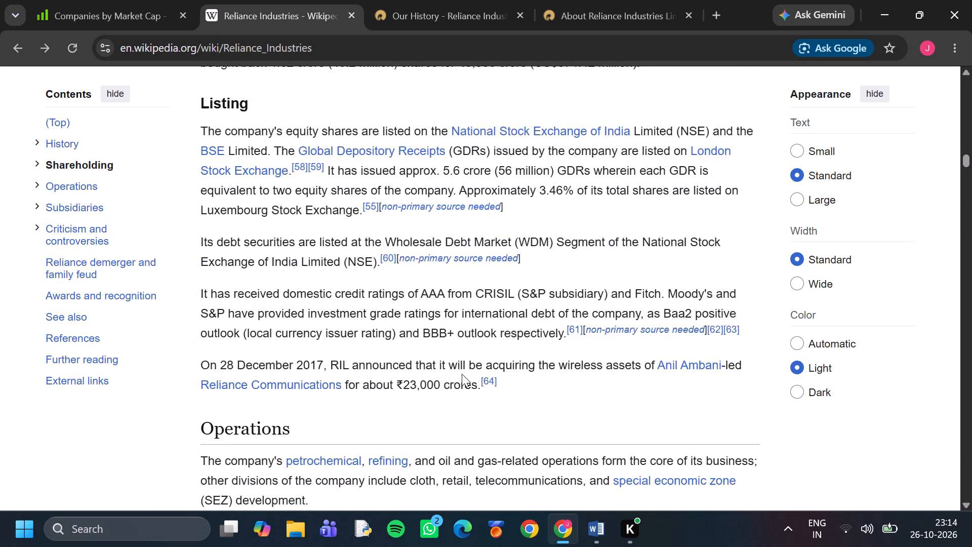
pyautogui.scroll(-14, 462, 374)
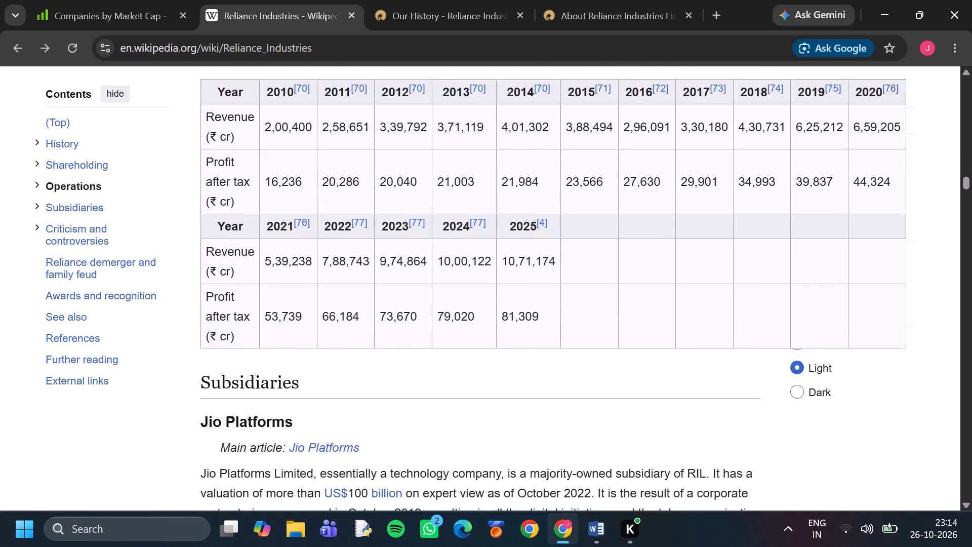
pyautogui.scroll(-2, 462, 374)
pyautogui.scroll(2, 462, 374)
pyautogui.scroll(-4, 451, 348)
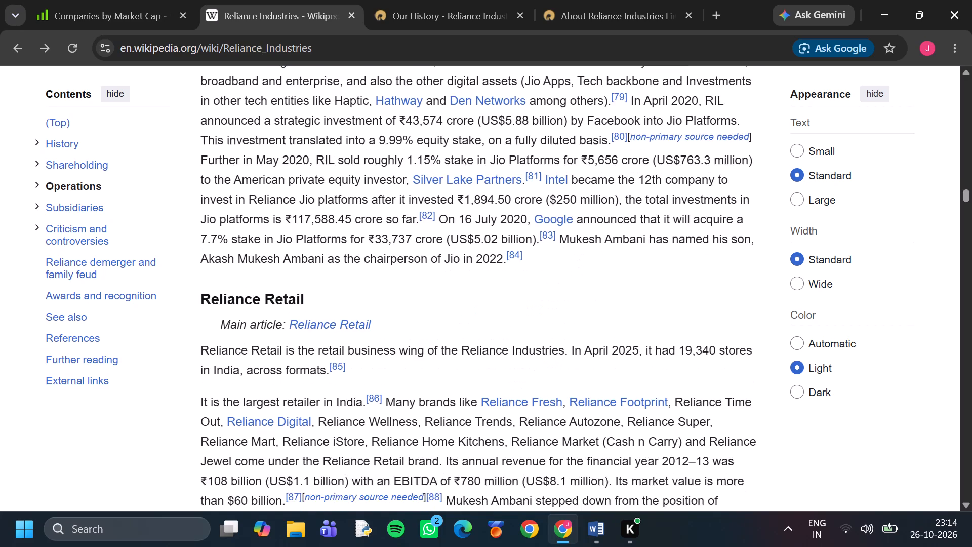
pyautogui.scroll(-16, 451, 348)
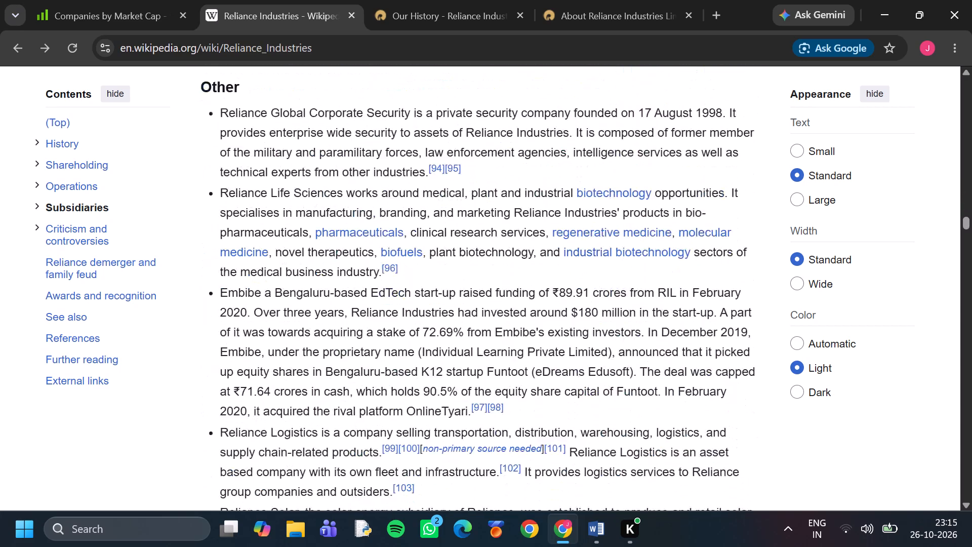
pyautogui.scroll(-19, 451, 348)
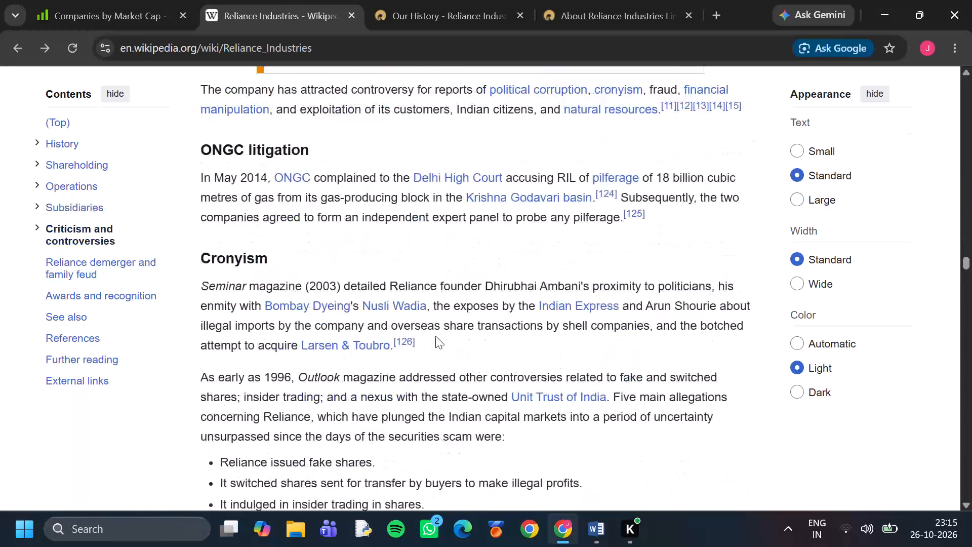
pyautogui.scroll(-15, 435, 336)
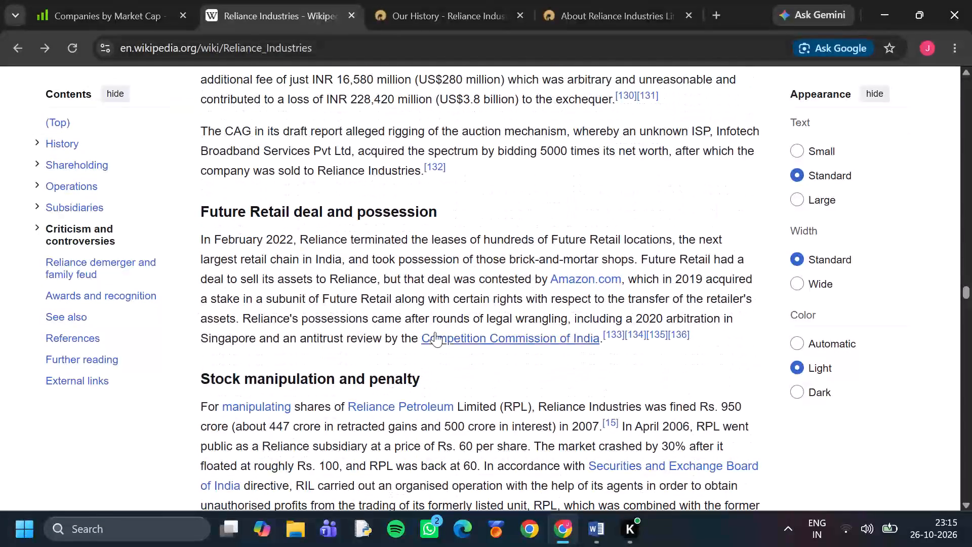
pyautogui.scroll(-16, 435, 332)
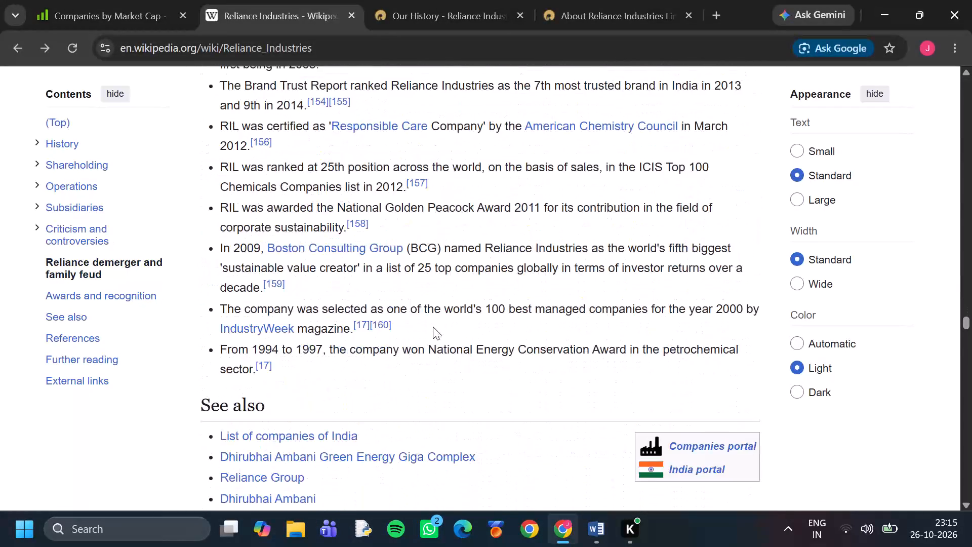
pyautogui.scroll(-4, 433, 326)
pyautogui.scroll(2, 431, 309)
pyautogui.scroll(2, 403, 266)
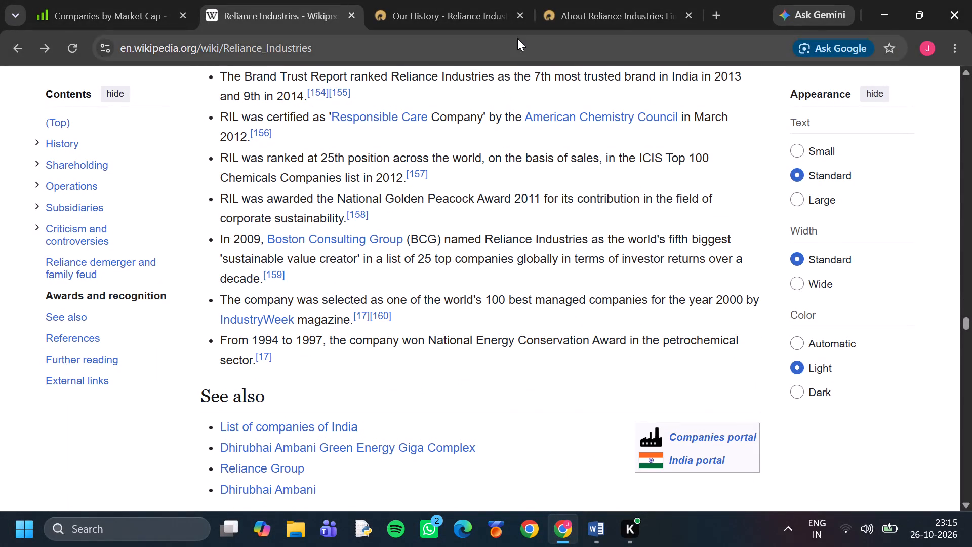
# Check the open Reliance company site pages, and go back from the Wikipedia article to the "Reliance Industries information" search results.
pyautogui.click(631, 2)
pyautogui.scroll(-3, 419, 303)
pyautogui.scroll(3, 418, 302)
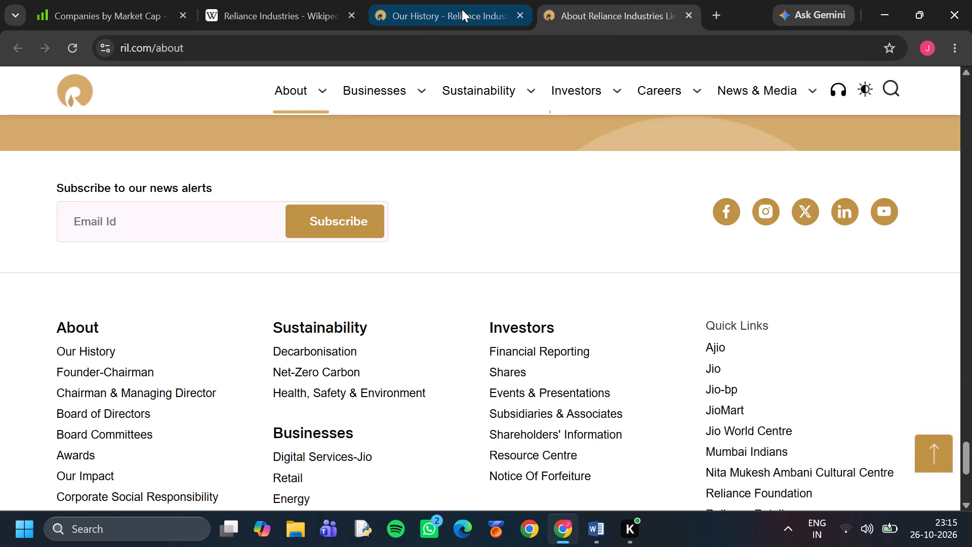
pyautogui.click(462, 9)
pyautogui.click(330, 1)
pyautogui.click(21, 53)
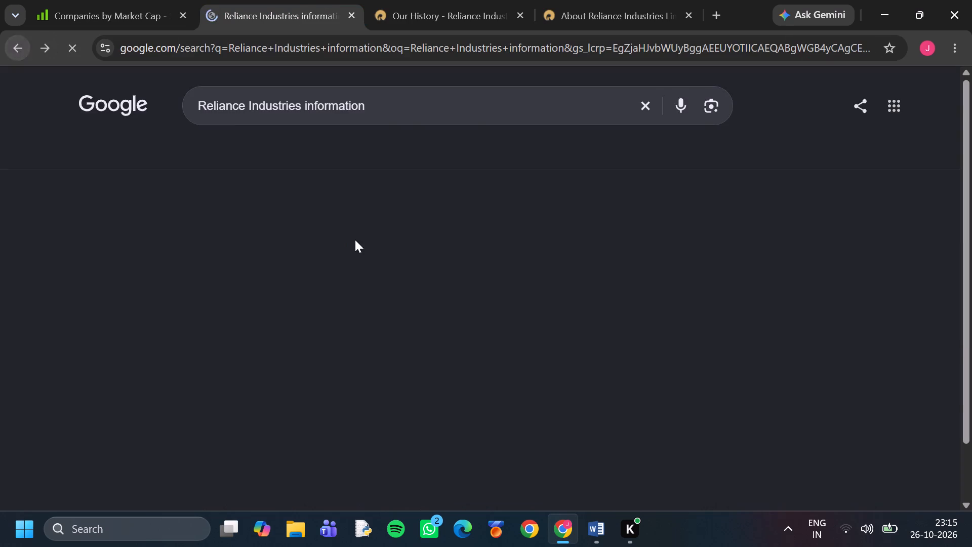
pyautogui.scroll(-3, 355, 240)
pyautogui.scroll(2, 355, 240)
# Switch back to Word and start saving the document, browsing for a save location.
pyautogui.click(598, 536)
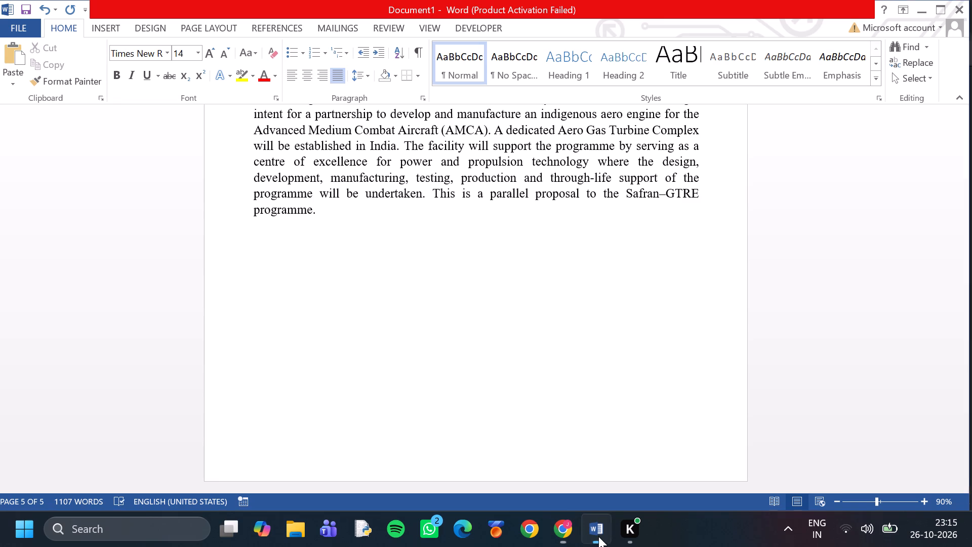
pyautogui.click(29, 7)
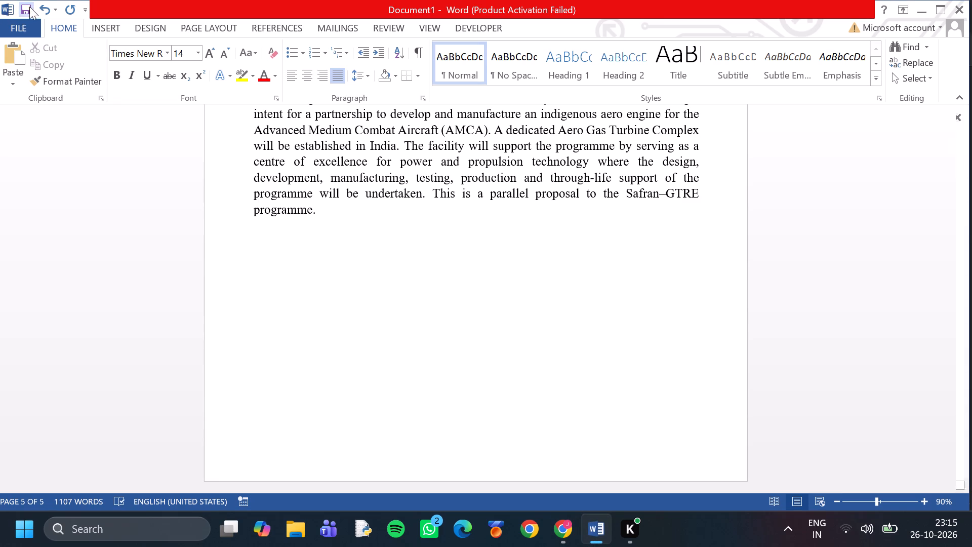
pyautogui.click(370, 223)
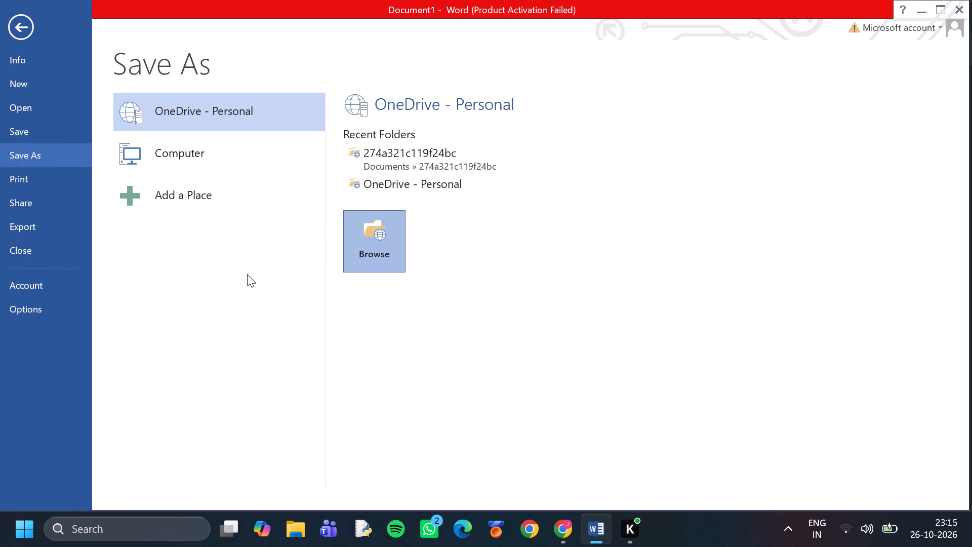
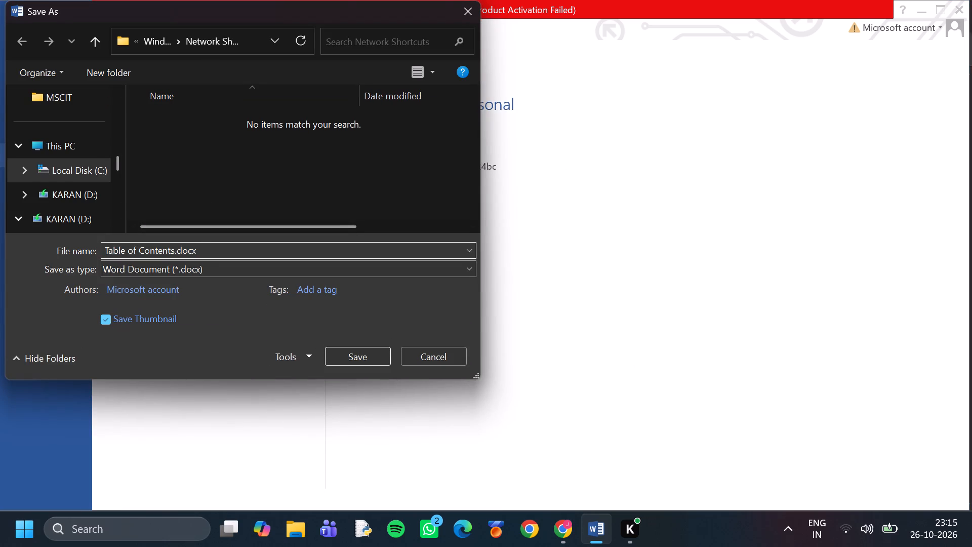
# Name the document file RelianceLTD_Project in place of the suggested name, keeping the .docx extension.
pyautogui.moveTo(174, 253); pyautogui.dragTo(96, 249)
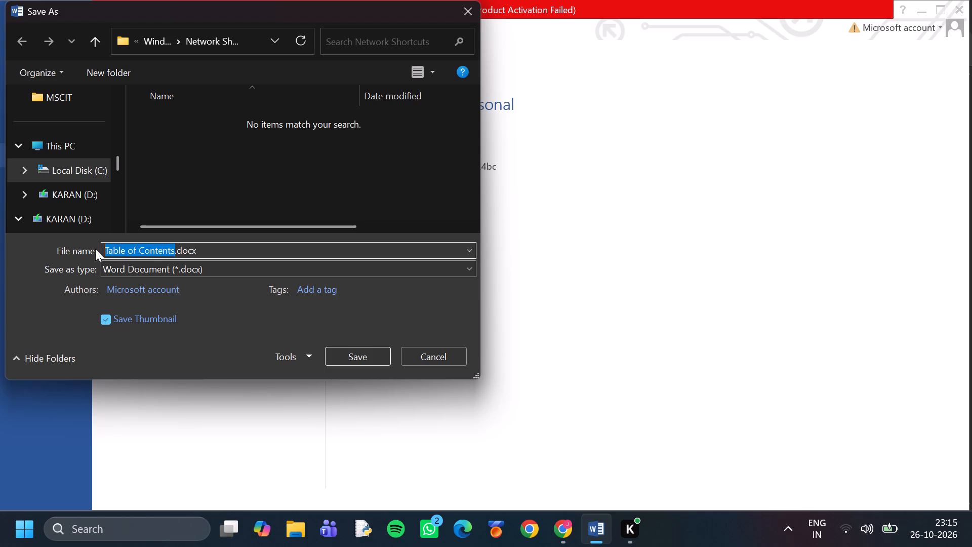
pyautogui.write('Re')
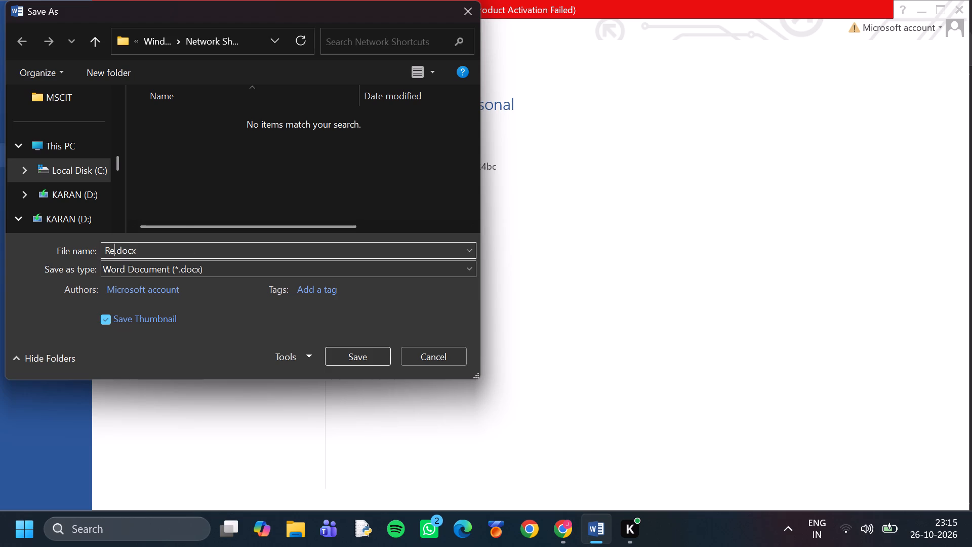
pyautogui.write('lianv')
pyautogui.press('BackSpace')
pyautogui.write('ce')
pyautogui.write('LTD')
pyautogui.press('p')
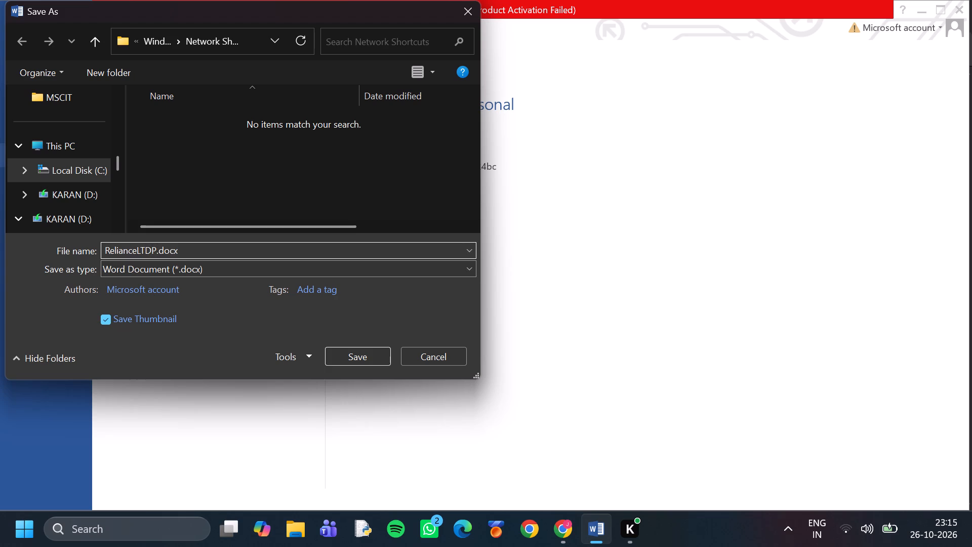
pyautogui.press('BackSpace')
pyautogui.hotkey('shift', '_')
pyautogui.hotkey('shift', 'p')
pyautogui.write('roject')
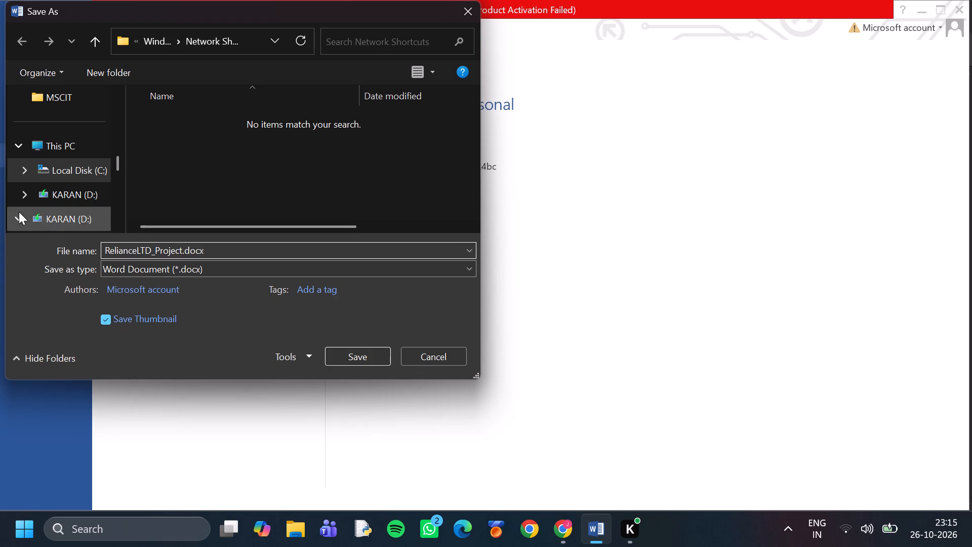